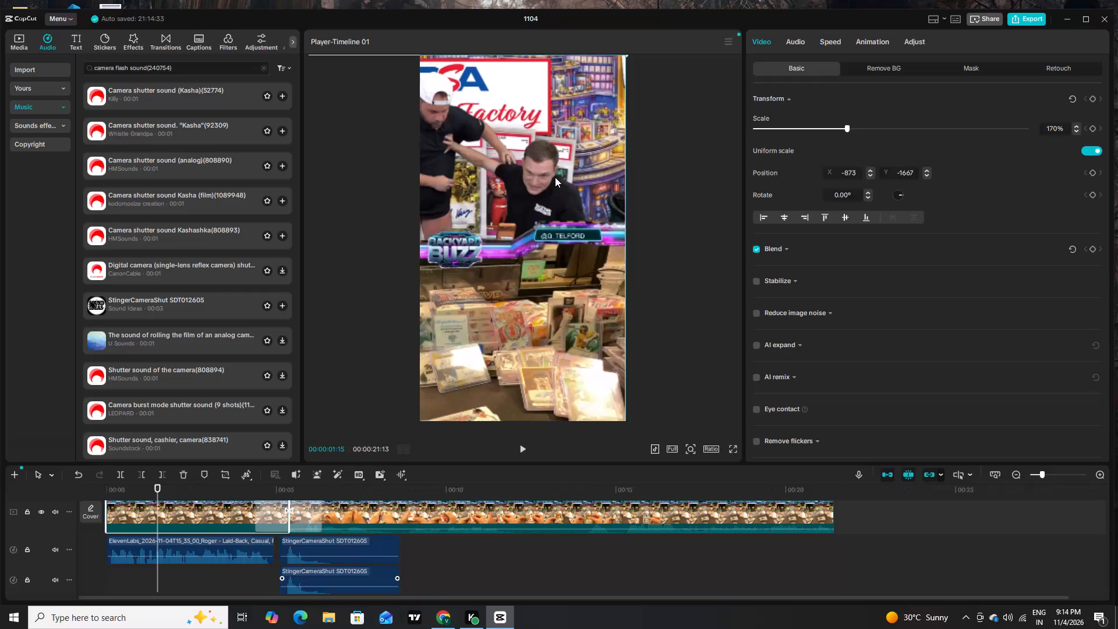
Play the edit from the beginning to review the opening shot, the transition and the sound effects.
click(555, 177)
key(space)
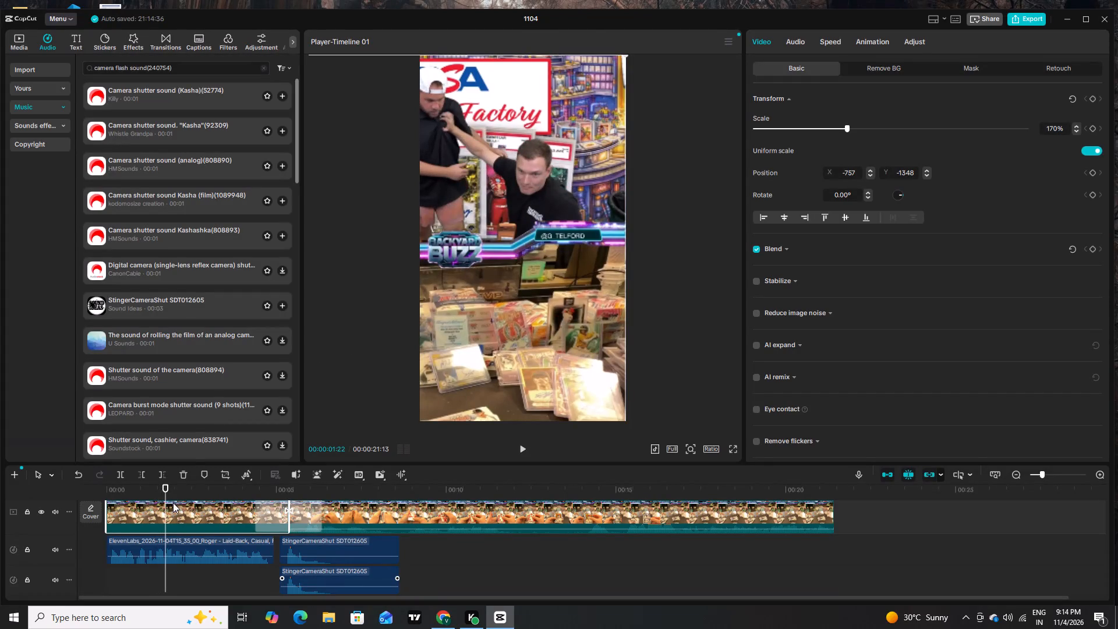
drag(152, 489, 48, 485)
key(space)
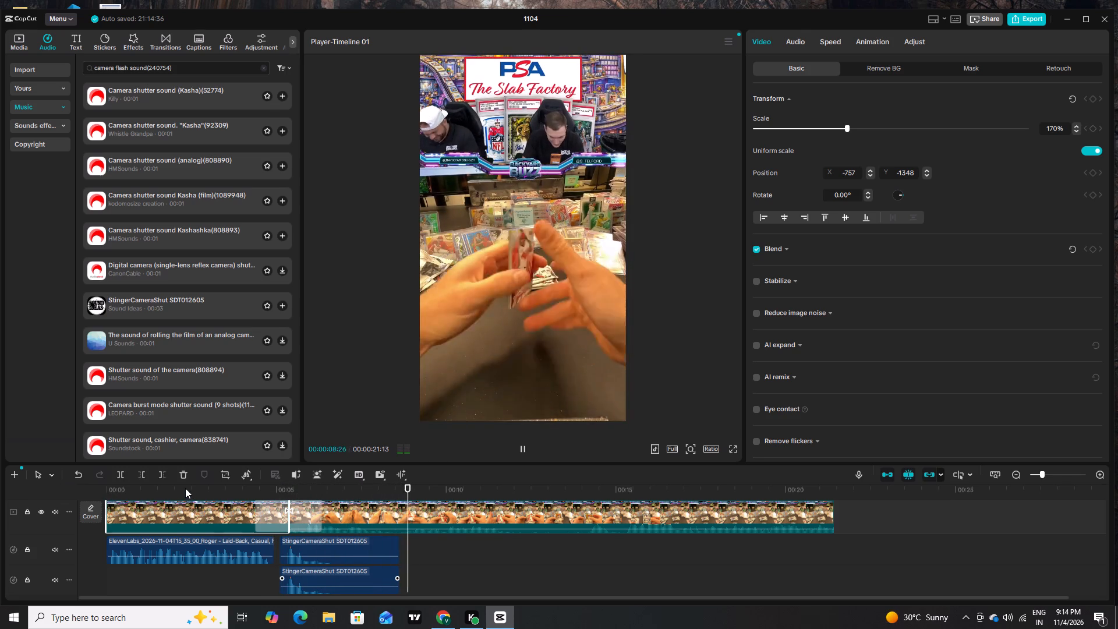
drag(185, 488, 79, 487)
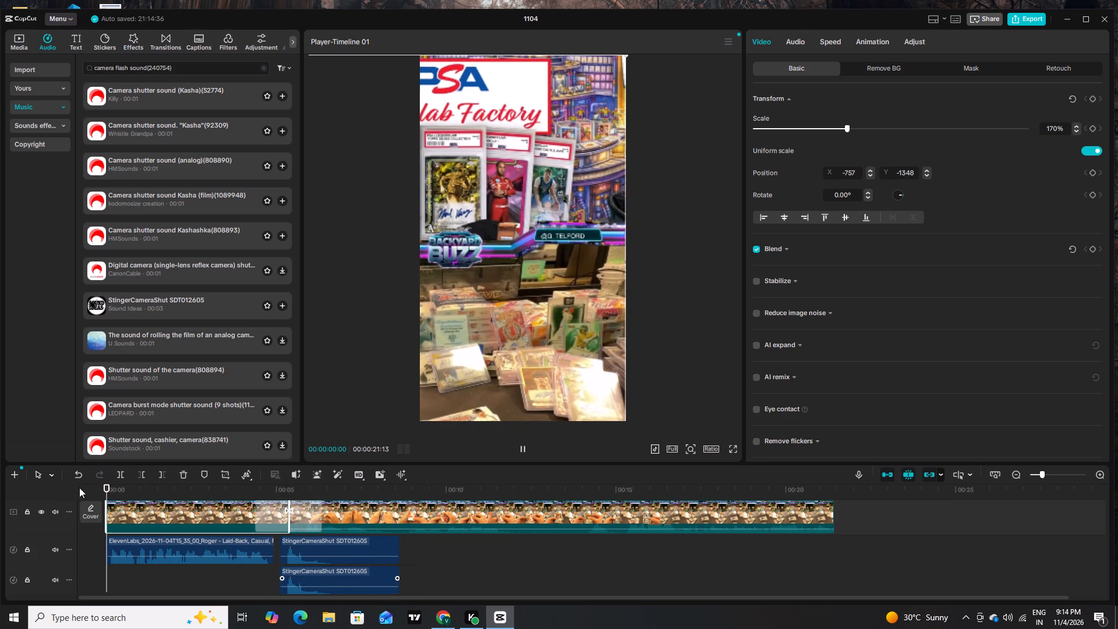
Generate auto captions for the timeline with the spoken language on auto detect and filler-word identification on.
click(76, 35)
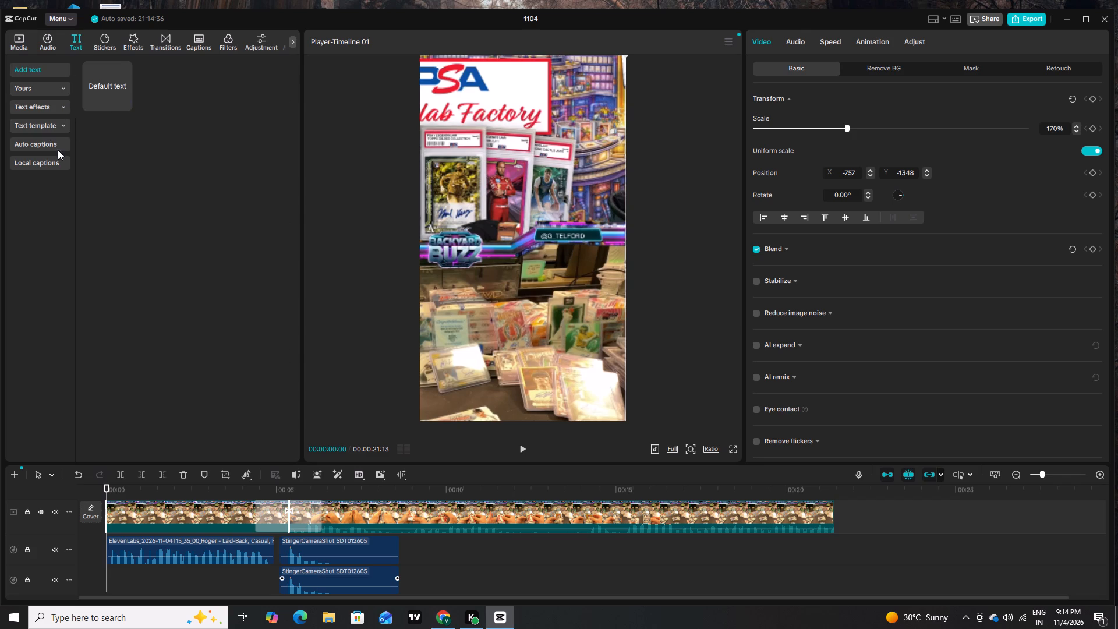
click(53, 143)
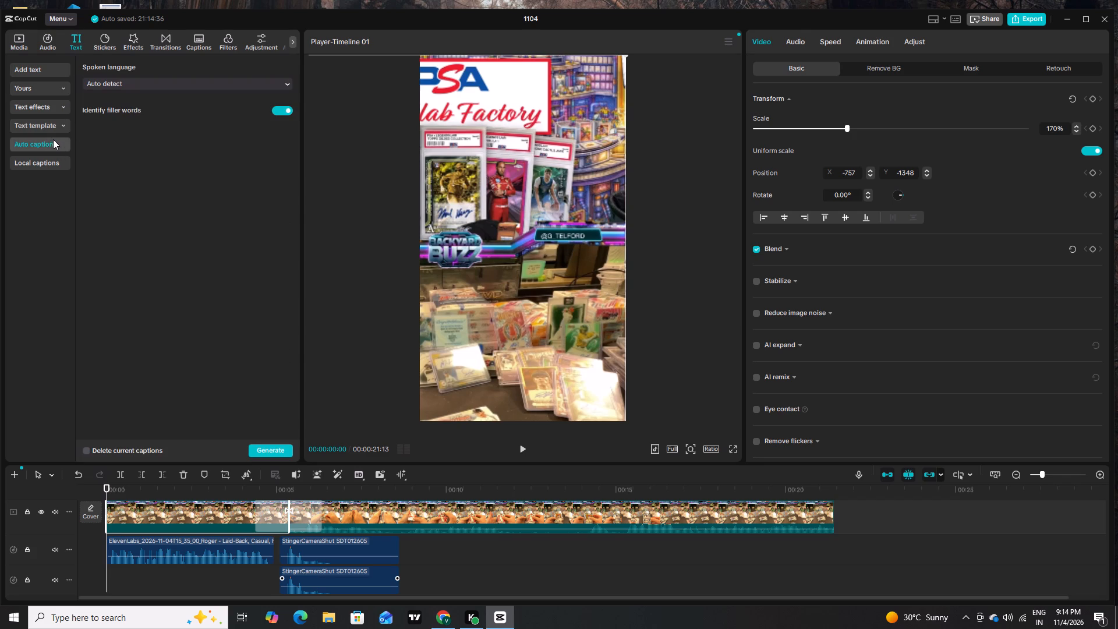
click(273, 449)
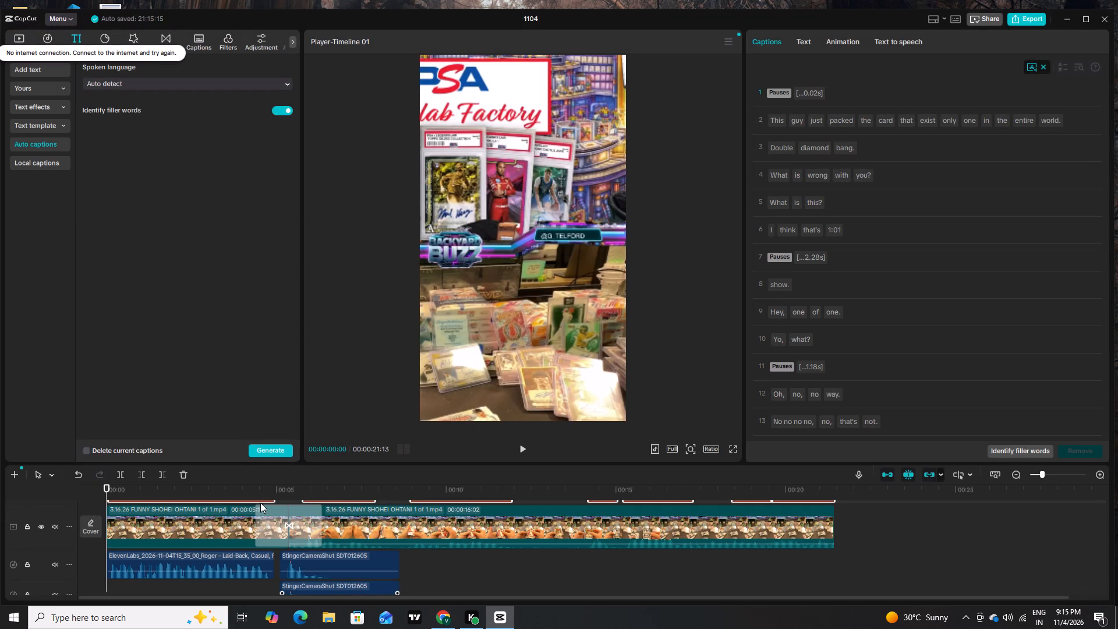
Play back the opening and check the generated captions over the first clip.
key(space)
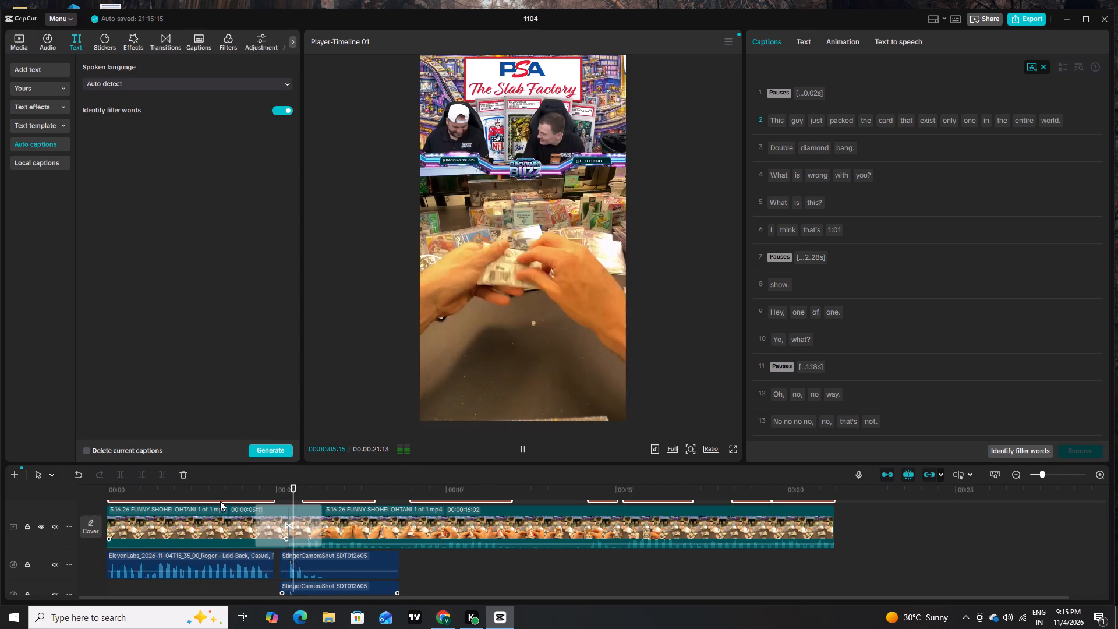
drag(214, 490, 174, 490)
scroll(231, 560, up, 4)
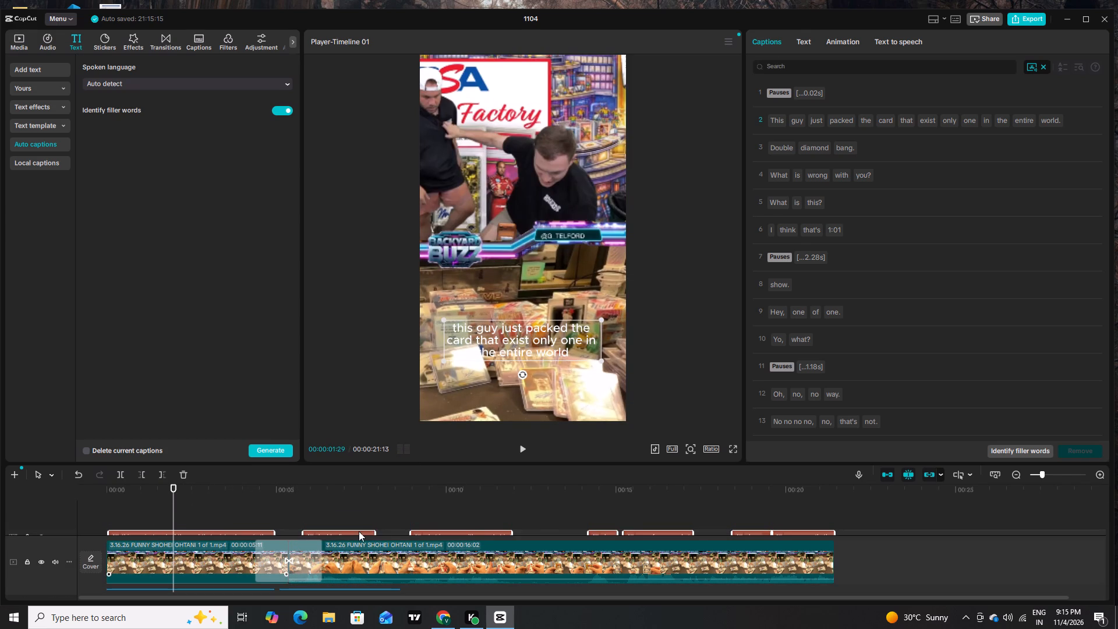
Apply the Word-category text template with the bold red Korean sample text to all captions.
click(845, 38)
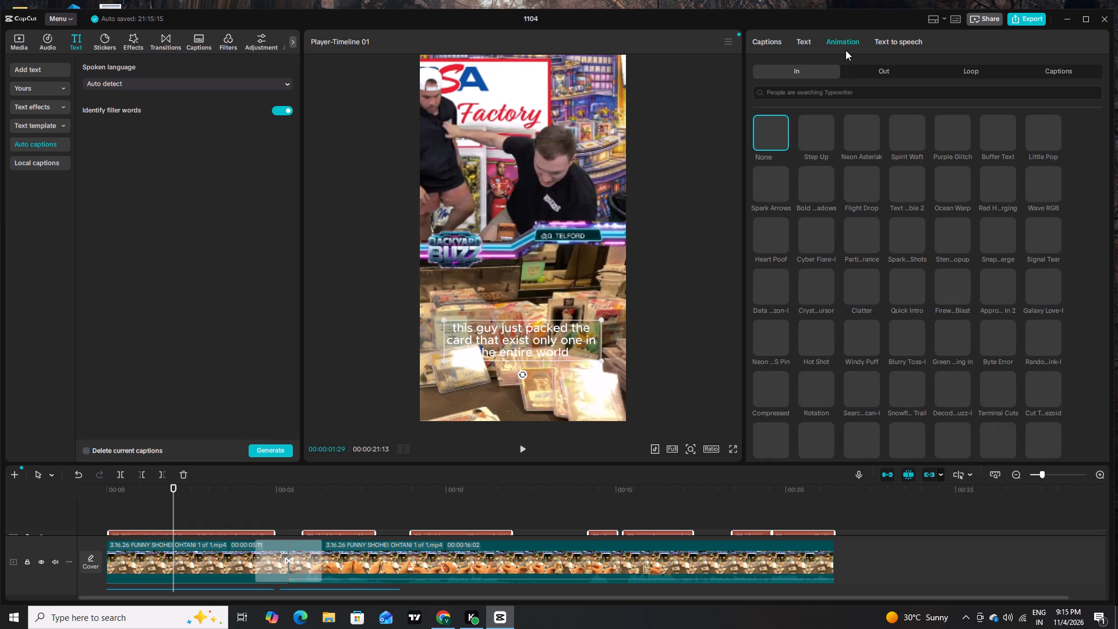
click(766, 40)
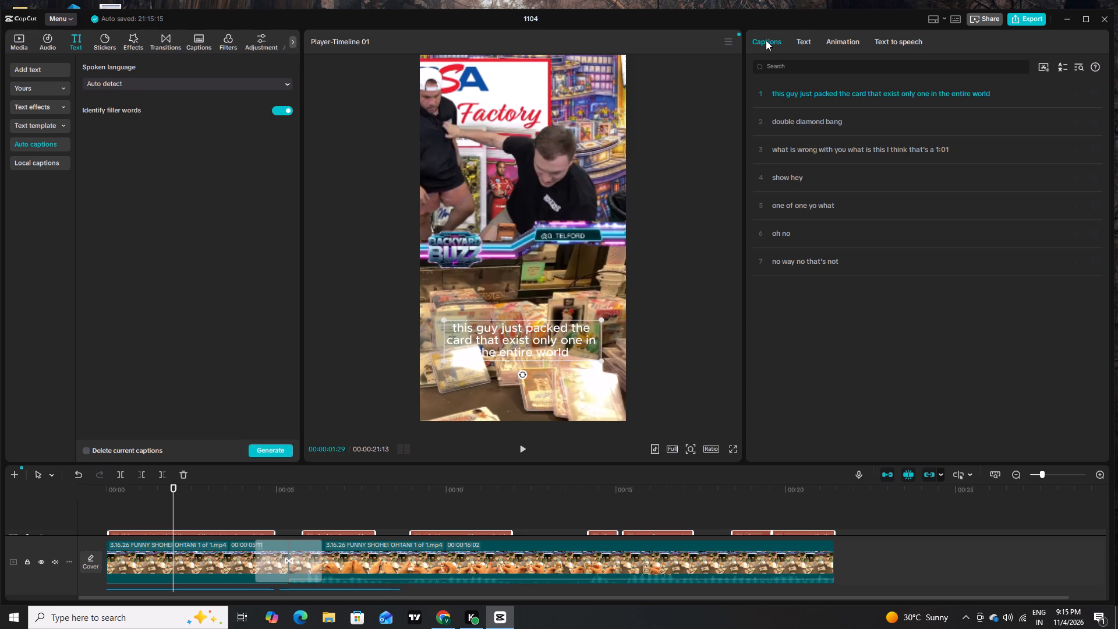
click(800, 41)
click(876, 65)
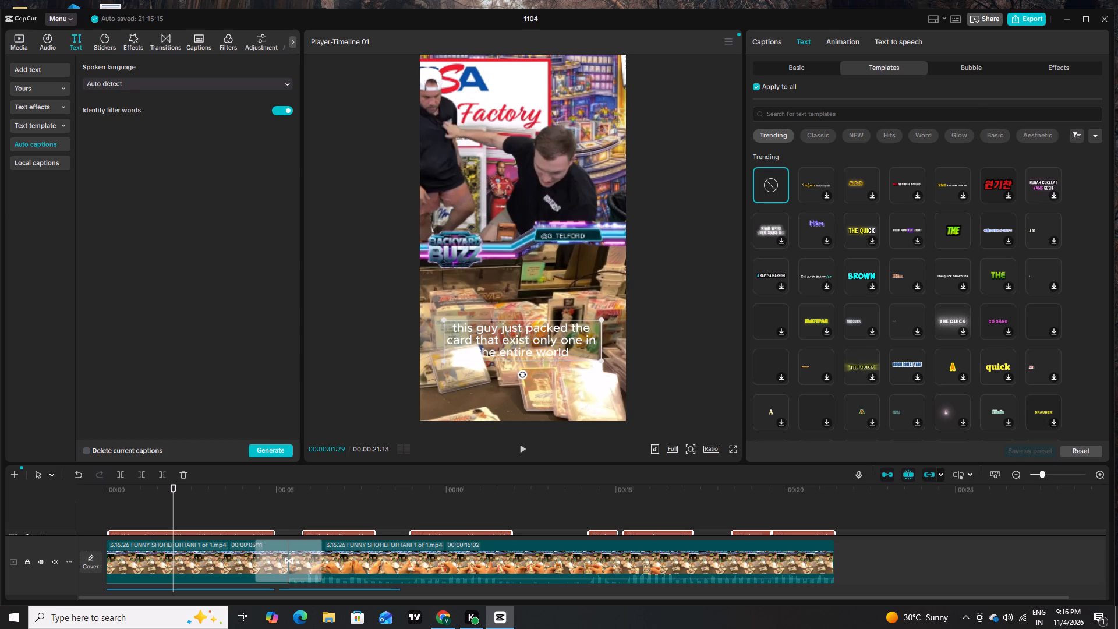
click(930, 136)
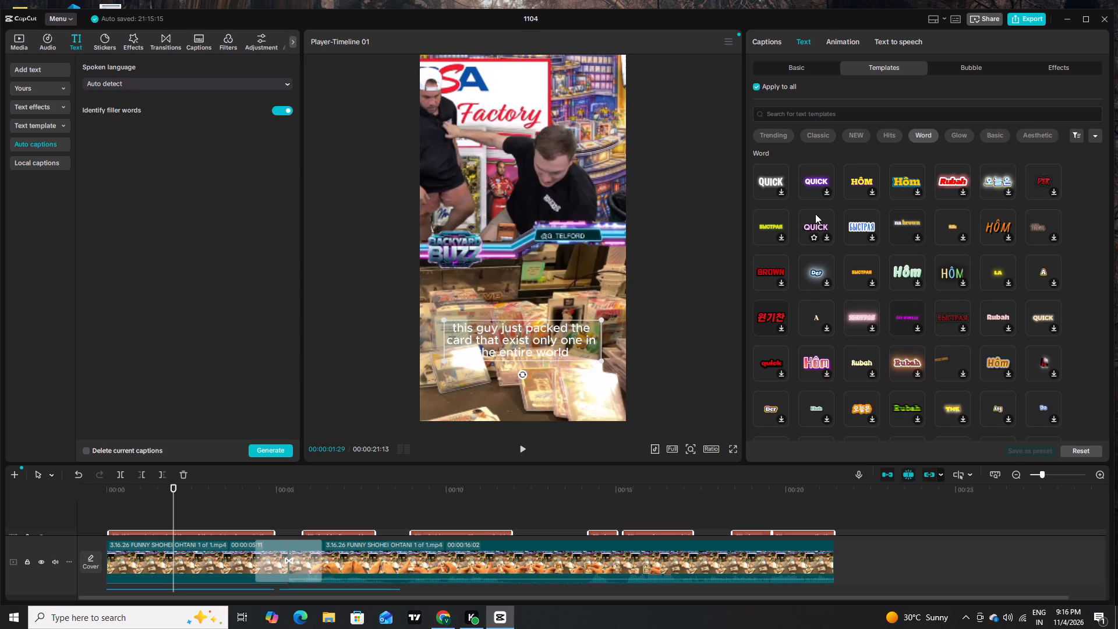
scroll(852, 209, down, 2)
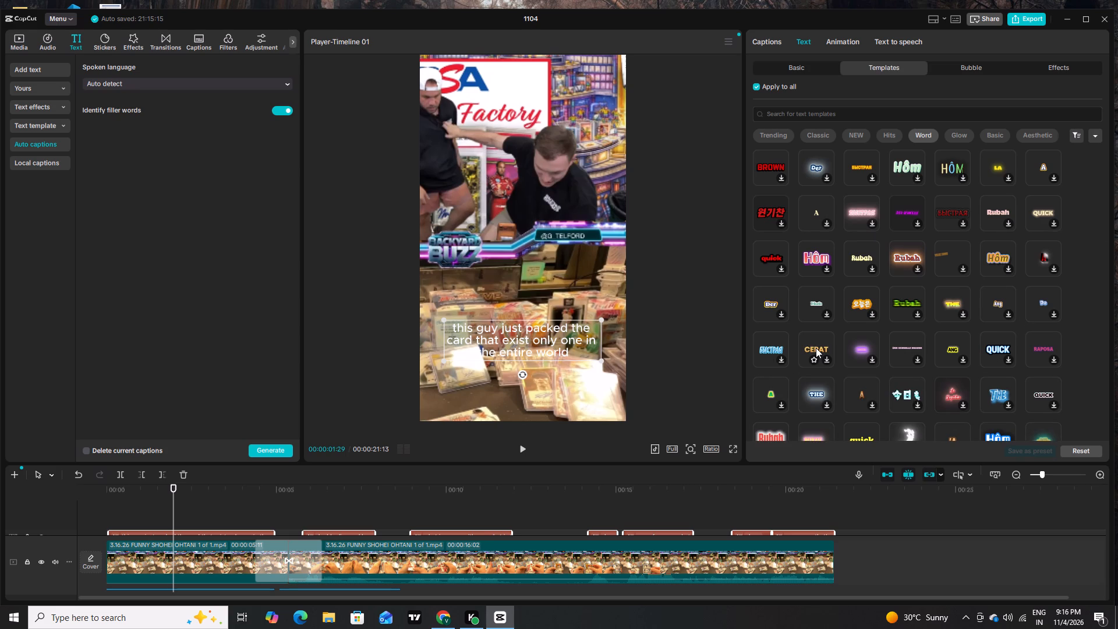
scroll(816, 348, down, 1)
scroll(816, 348, up, 2)
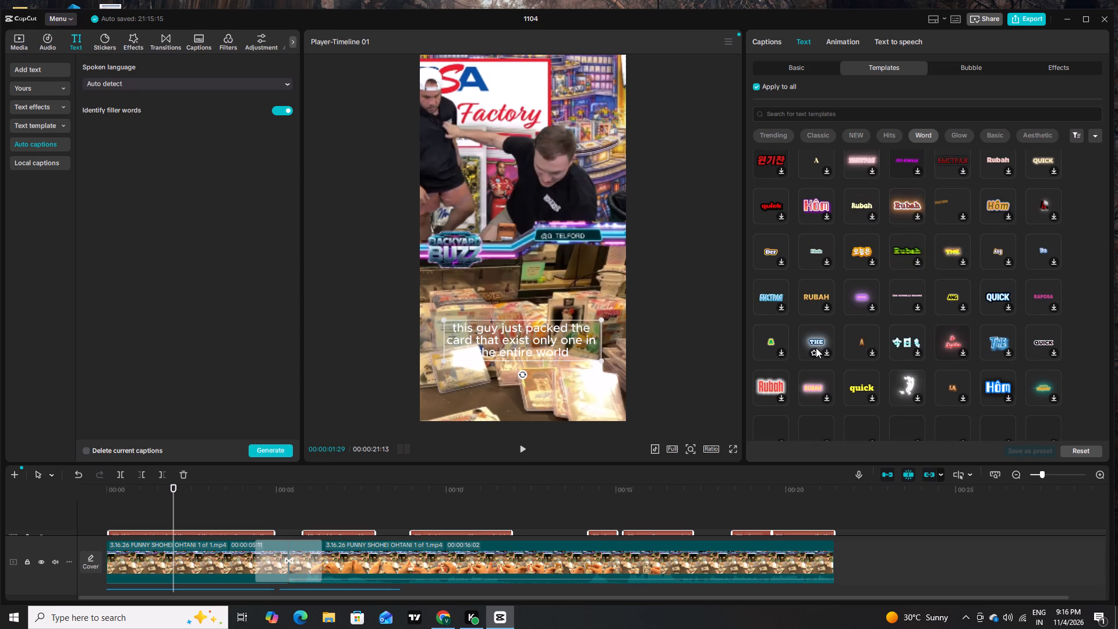
scroll(816, 348, up, 3)
scroll(816, 348, down, 2)
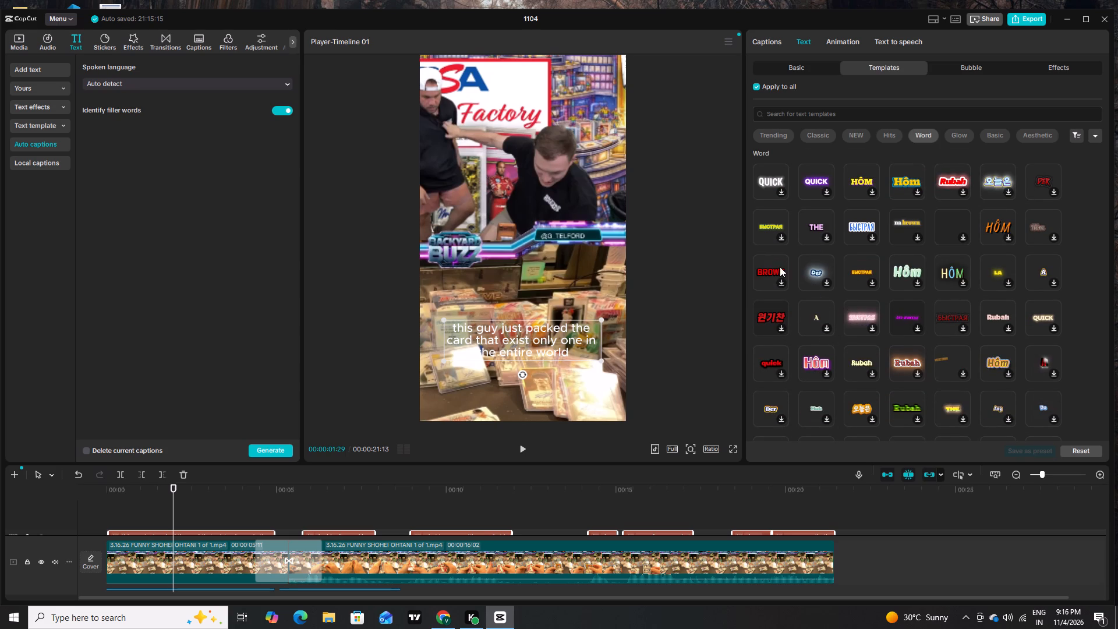
click(763, 307)
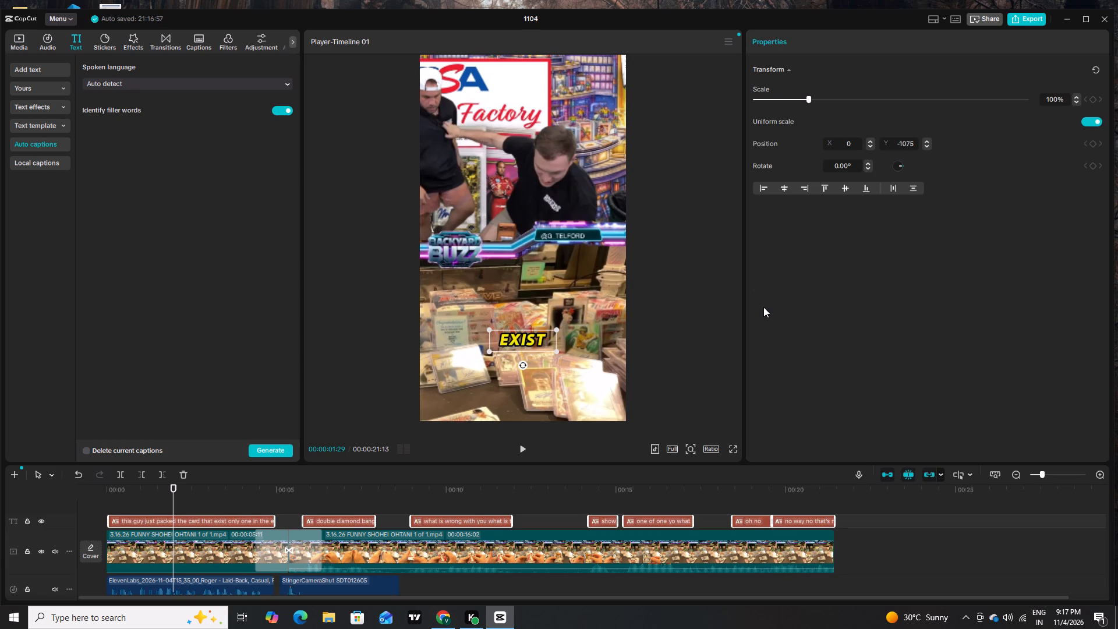
Play the video from the start to preview the word-by-word caption style on the opening clip.
drag(161, 487, 93, 485)
key(space)
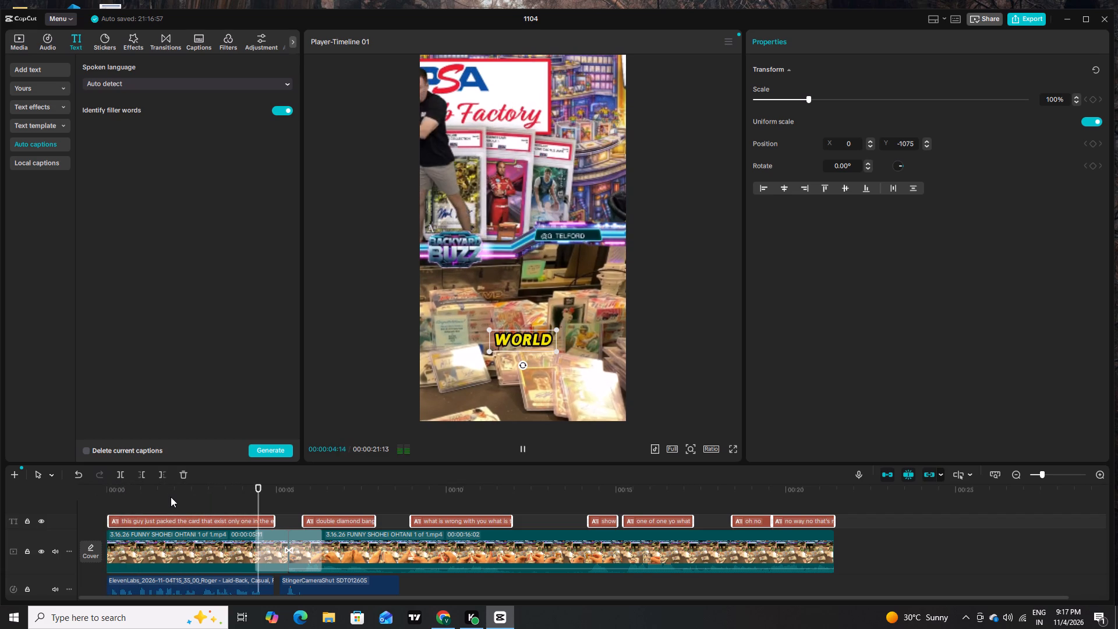
drag(174, 496, 172, 496)
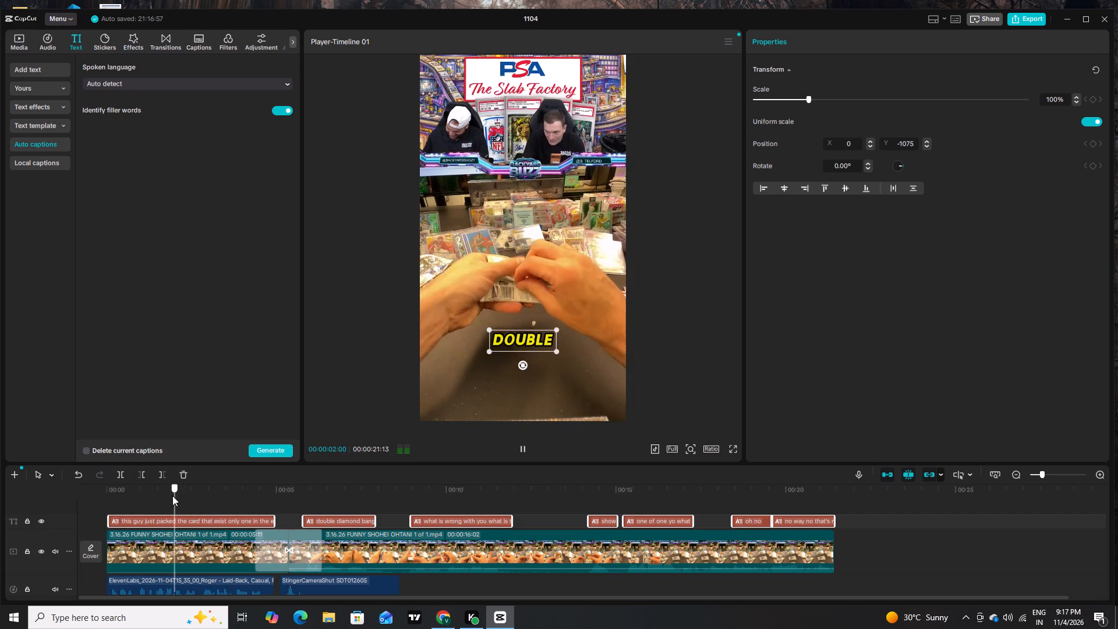
drag(172, 496, 193, 503)
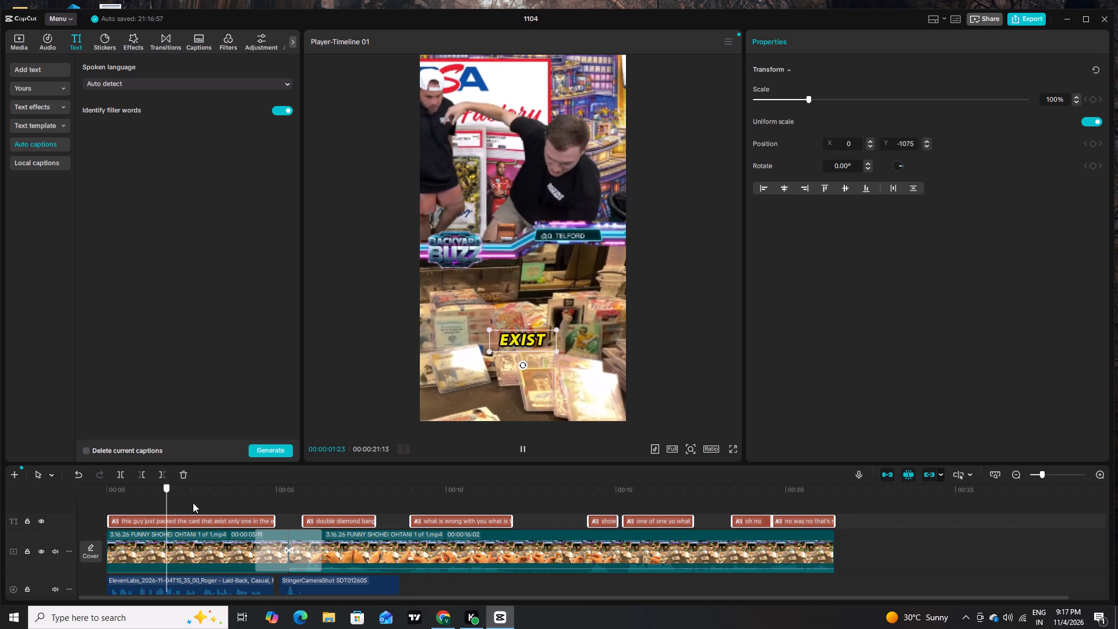
drag(193, 503, 204, 503)
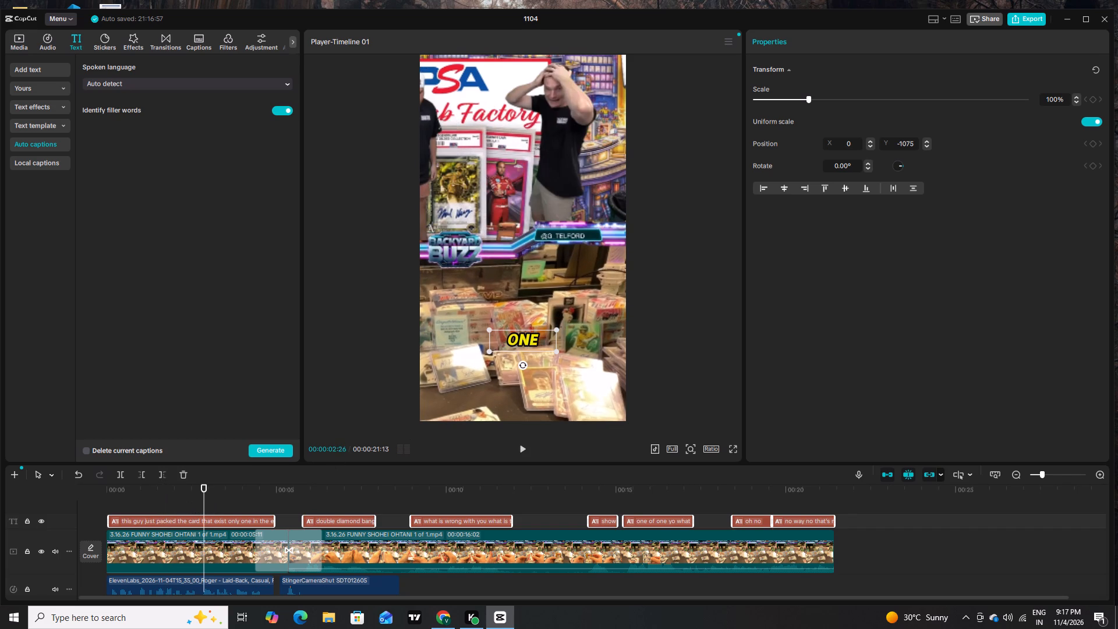
Scale all captions down to 81% and move them to mid-frame at about X 37, Y 0.
drag(557, 349, 556, 349)
drag(556, 349, 546, 346)
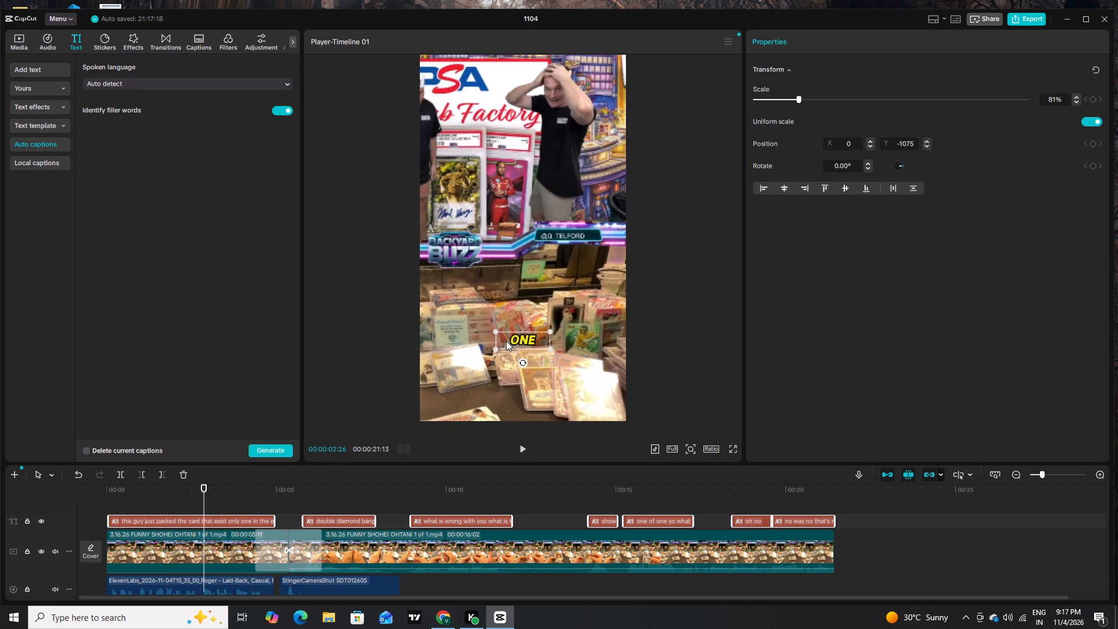
drag(516, 341, 515, 228)
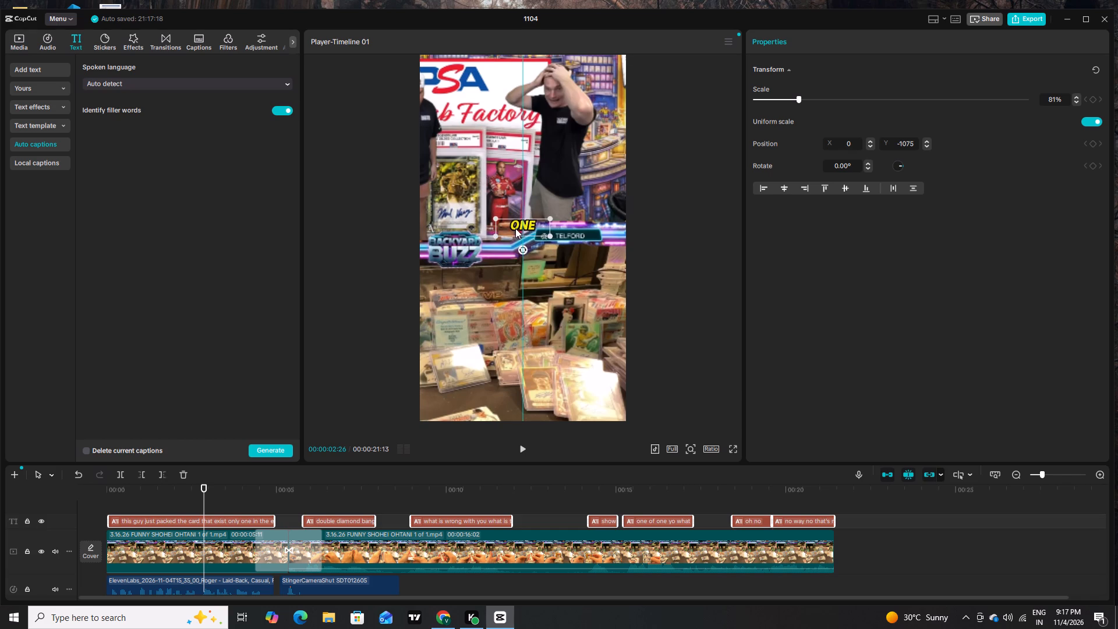
drag(515, 228, 520, 239)
Replay the opening from the start to check the resized captions through the transition into the second clip.
key(space)
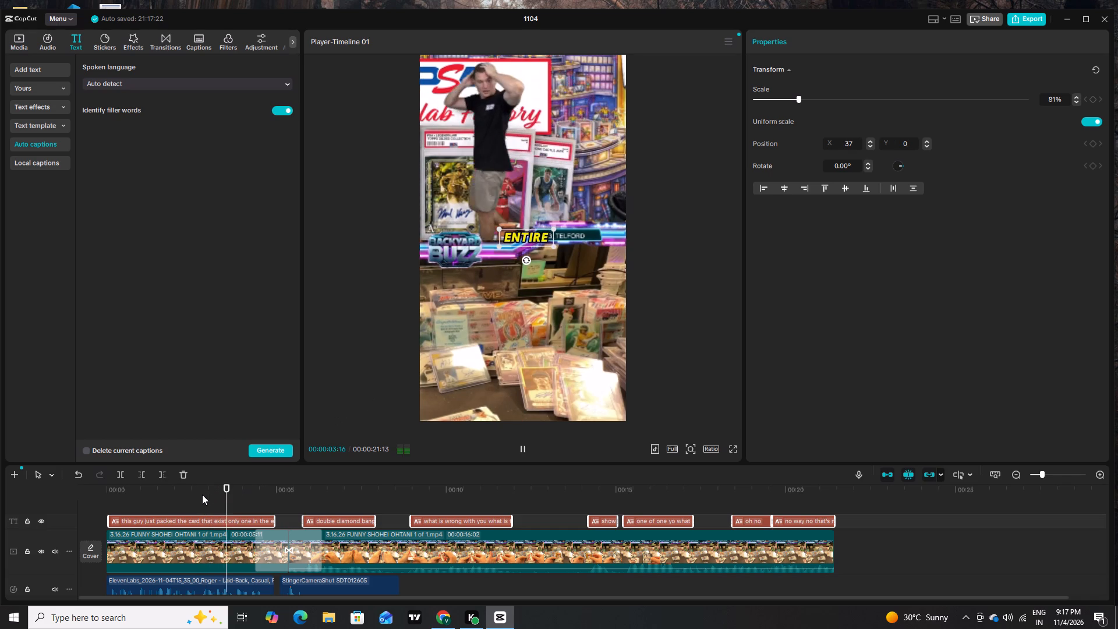
drag(202, 494, 190, 497)
drag(182, 497, 105, 498)
click(105, 498)
key(space)
key(space)
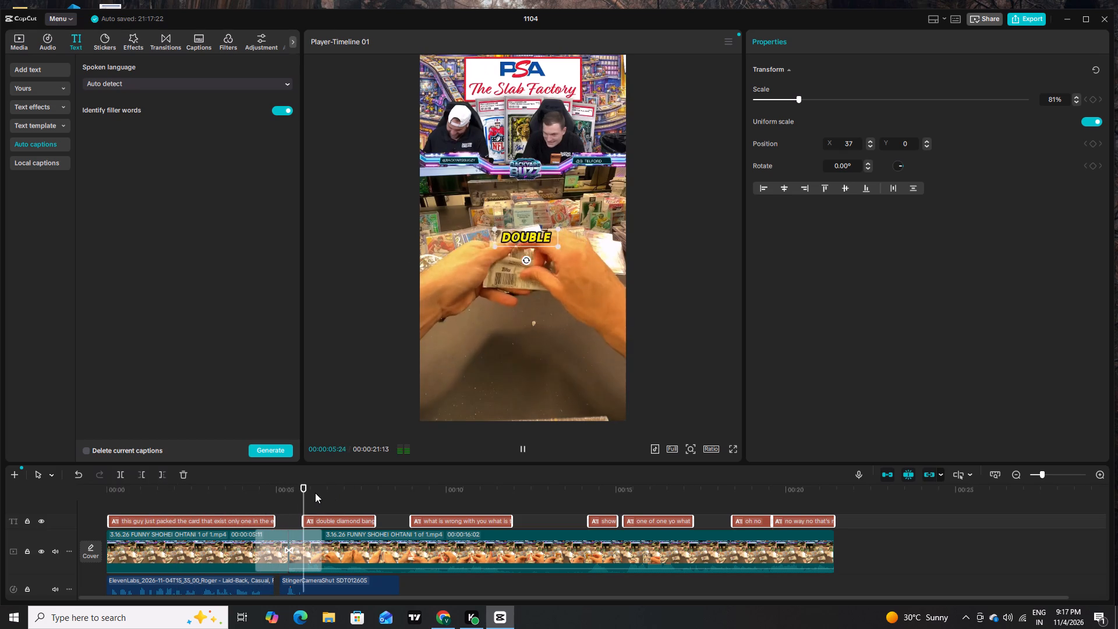
triple_click(315, 493)
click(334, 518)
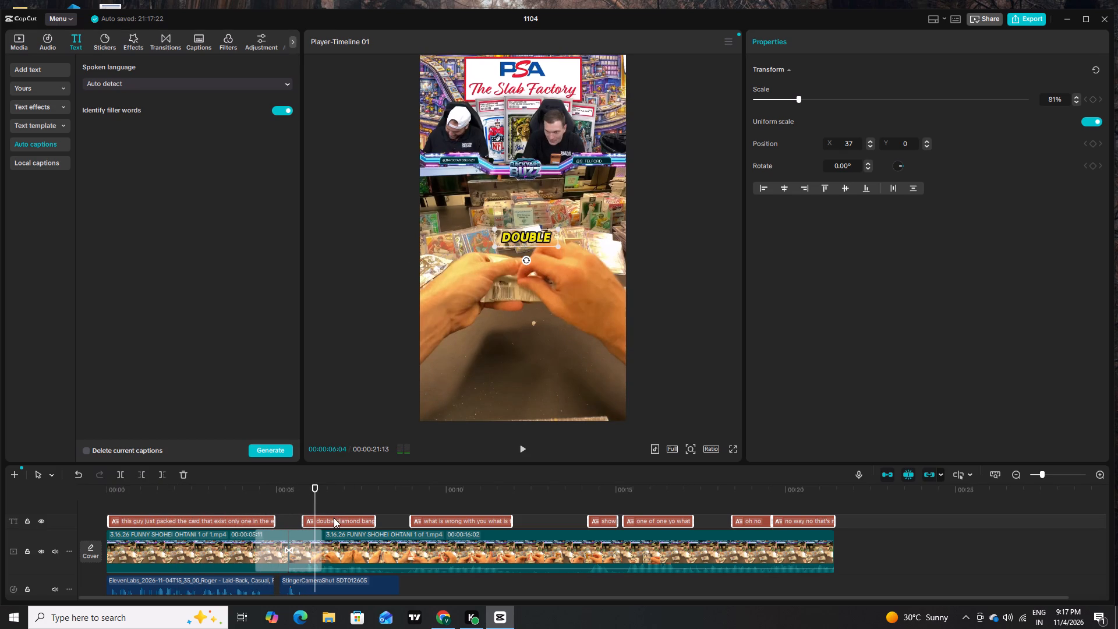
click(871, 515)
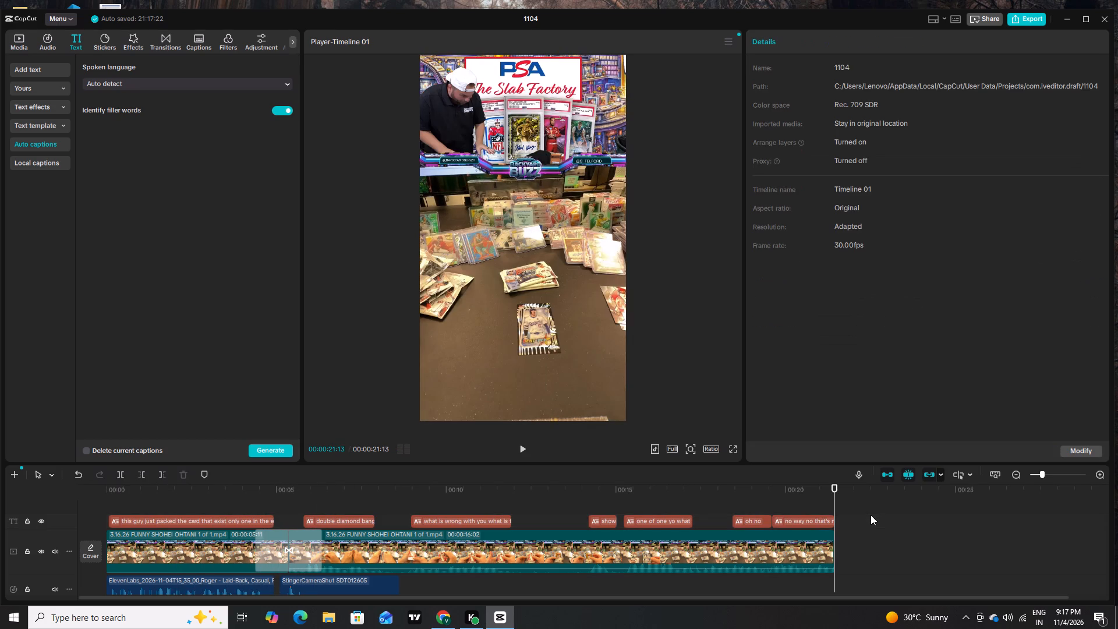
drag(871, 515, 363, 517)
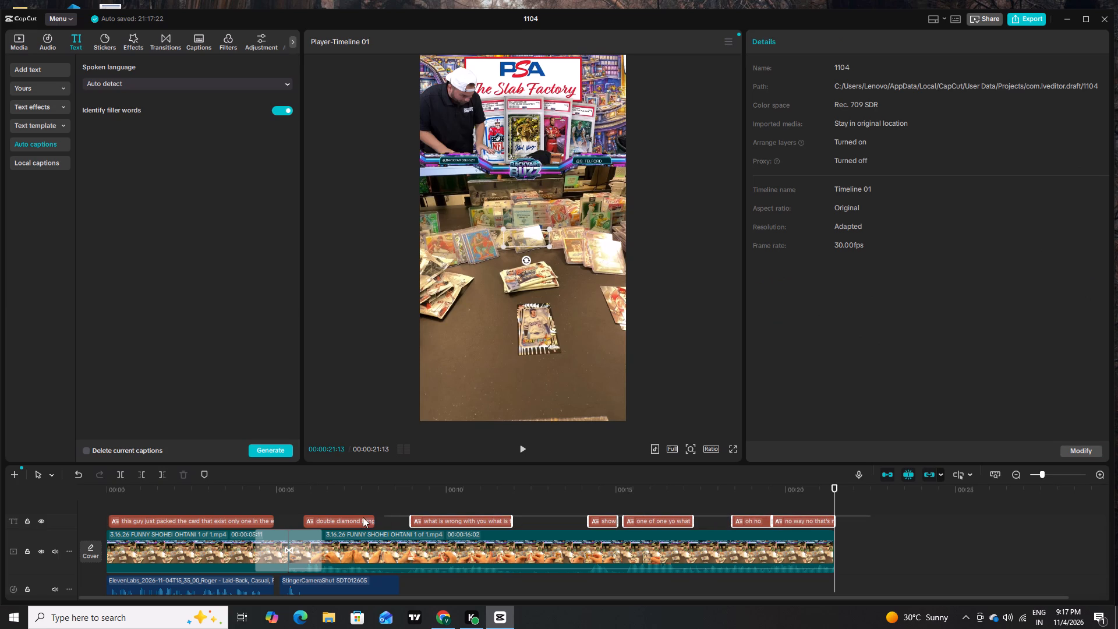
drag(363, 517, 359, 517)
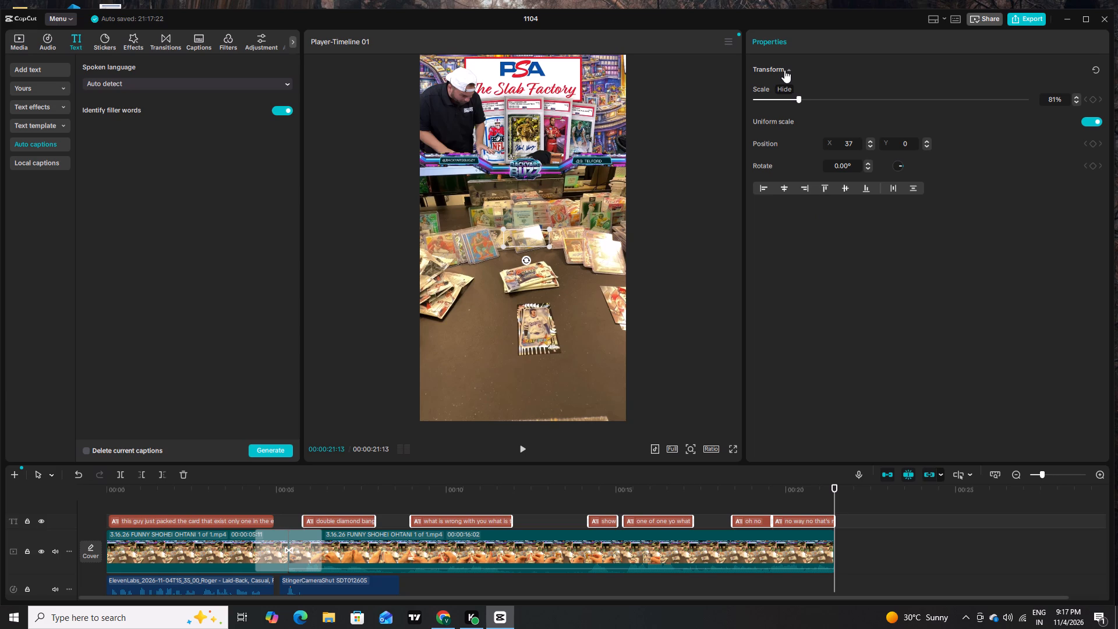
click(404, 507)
Apply the Glow-category text template with white lettering and a green highlighted word, sample text THE QUICK, to all captions.
click(363, 499)
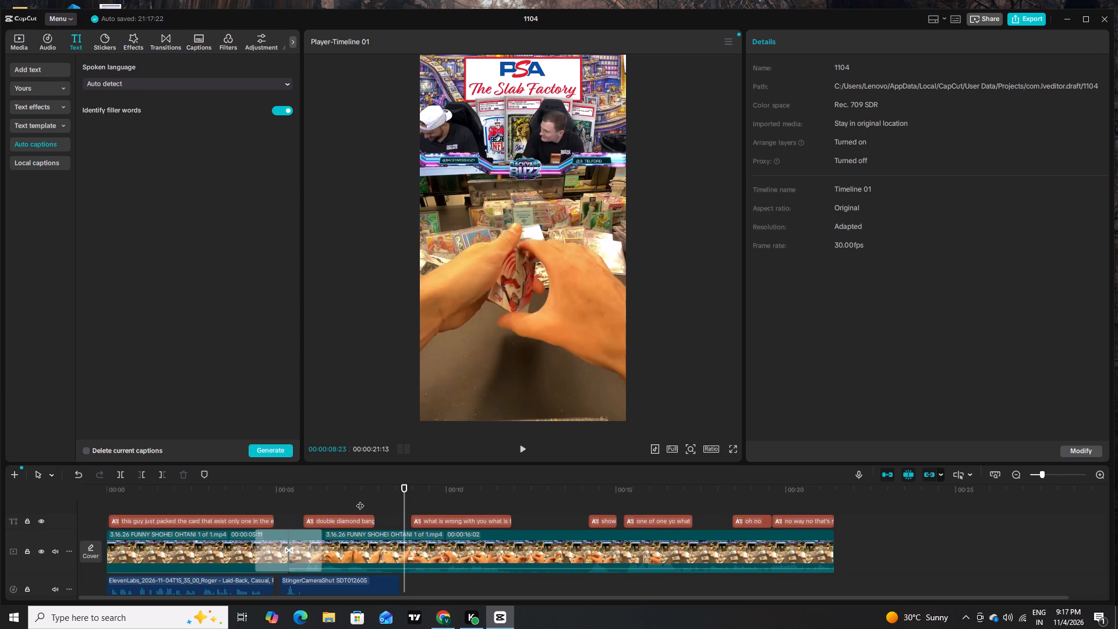
double_click(357, 501)
click(346, 523)
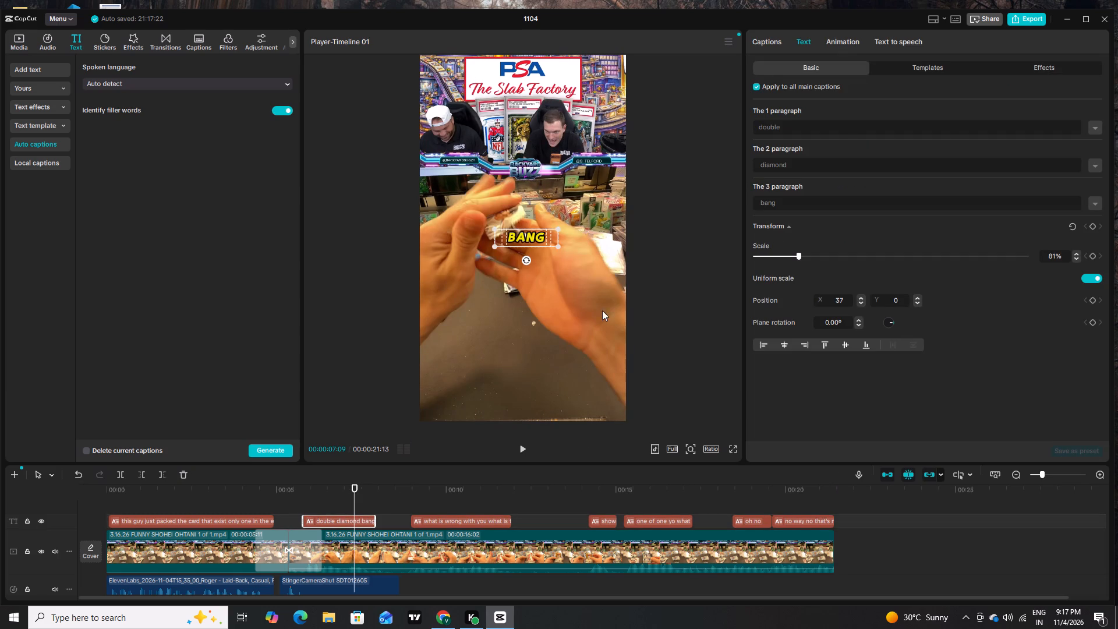
click(922, 62)
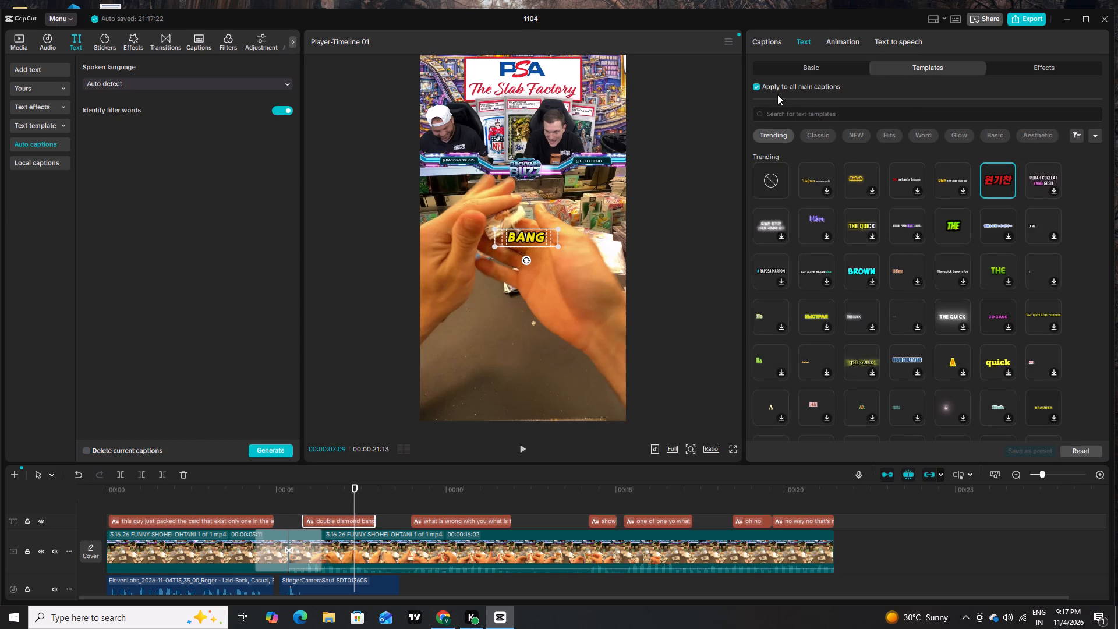
ctrl+click(474, 518)
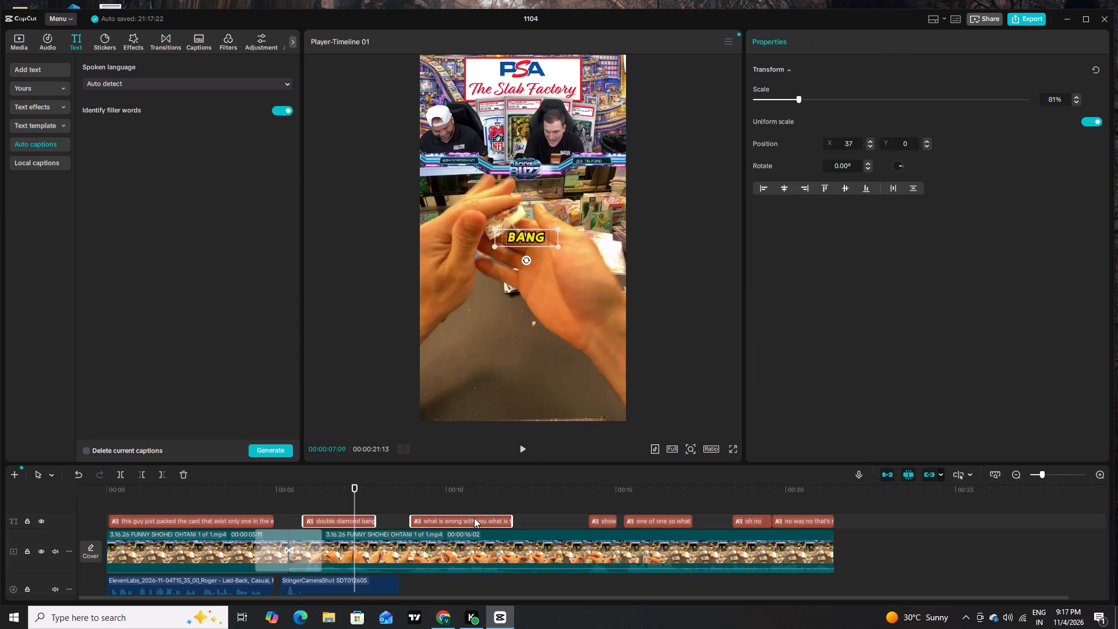
click(468, 520)
click(397, 519)
click(366, 522)
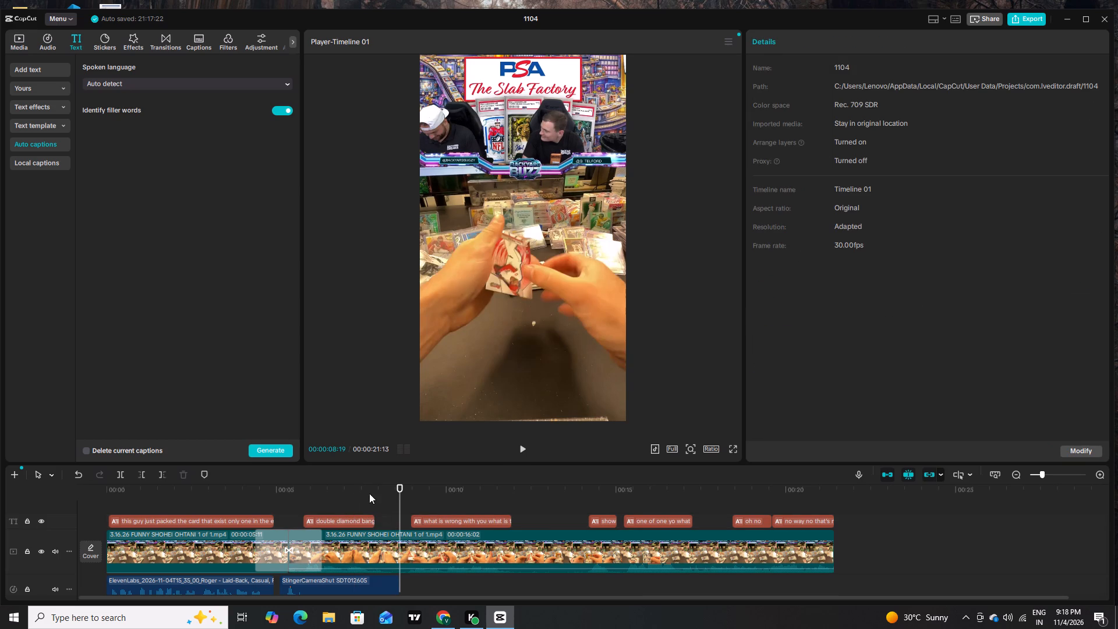
drag(369, 493, 348, 493)
click(348, 493)
click(345, 525)
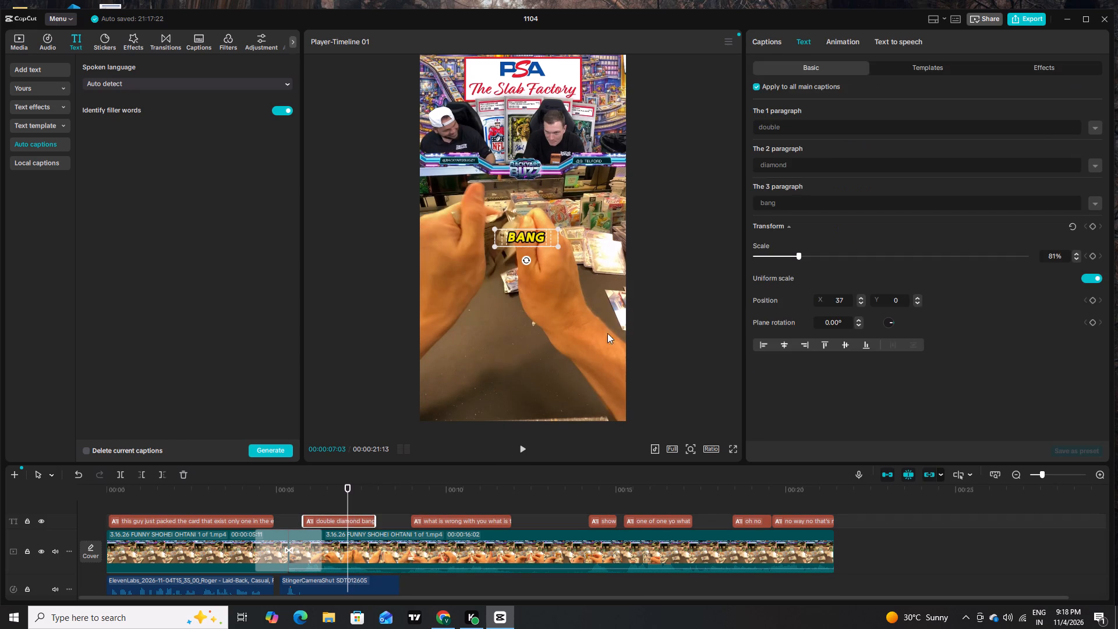
click(915, 62)
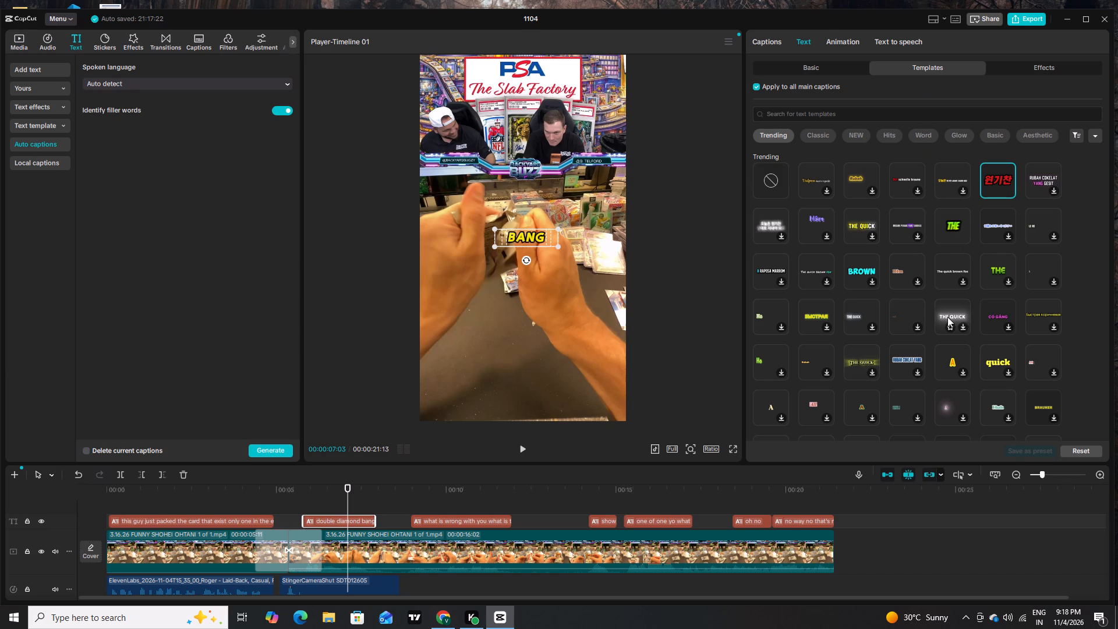
click(957, 134)
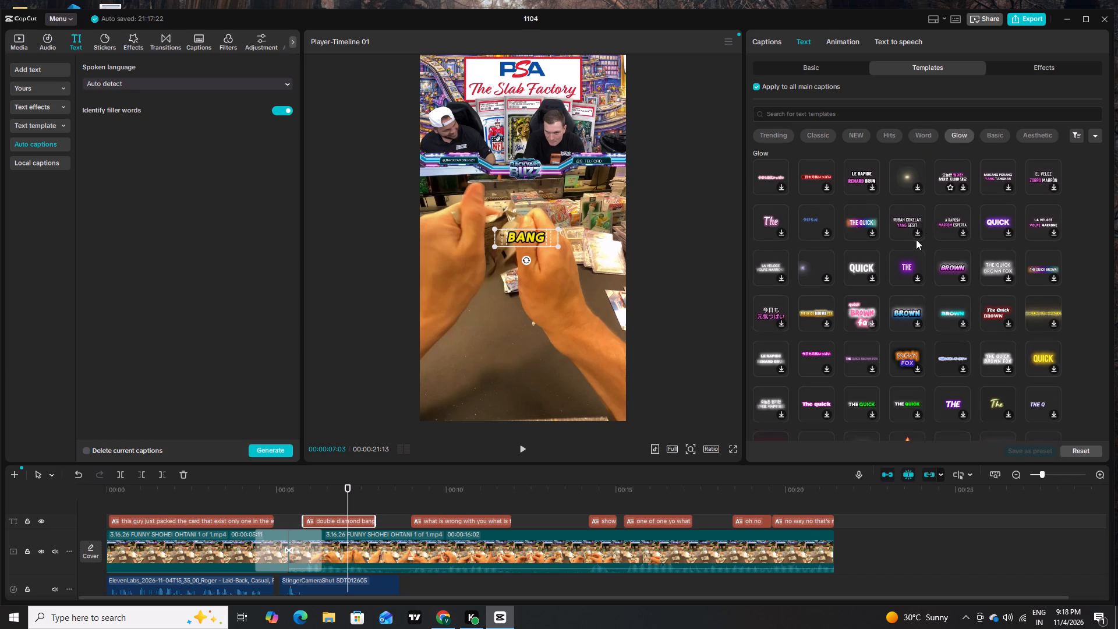
click(862, 399)
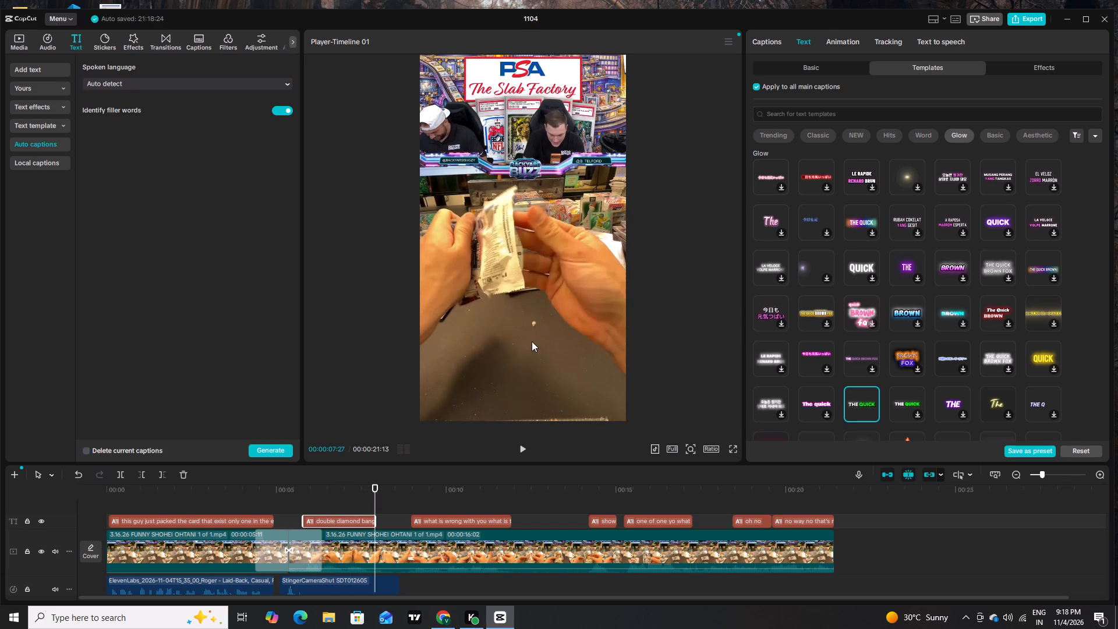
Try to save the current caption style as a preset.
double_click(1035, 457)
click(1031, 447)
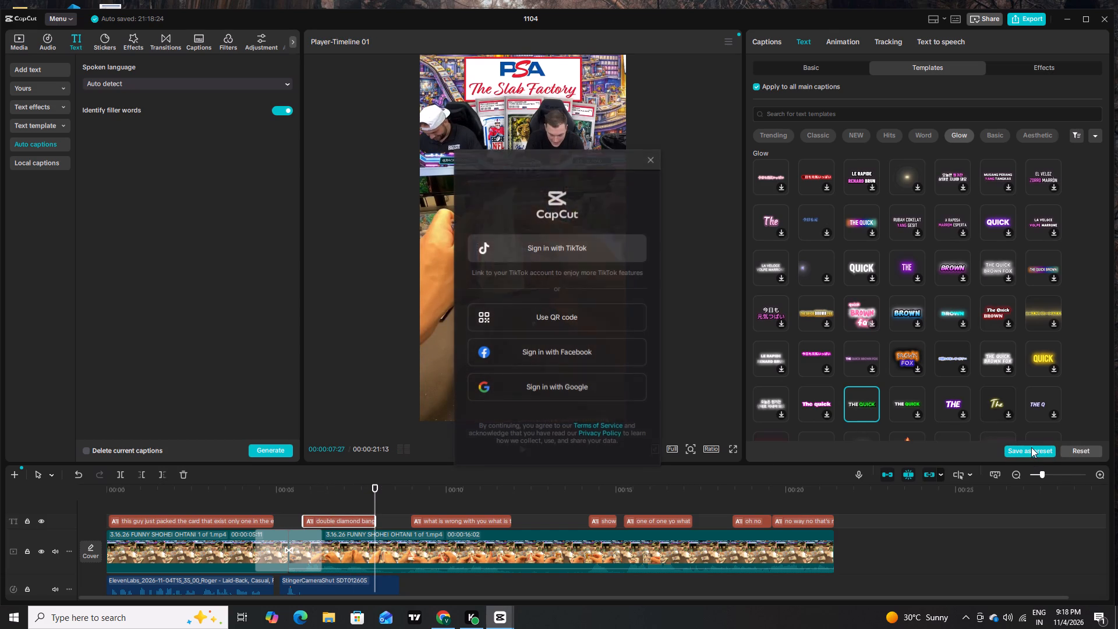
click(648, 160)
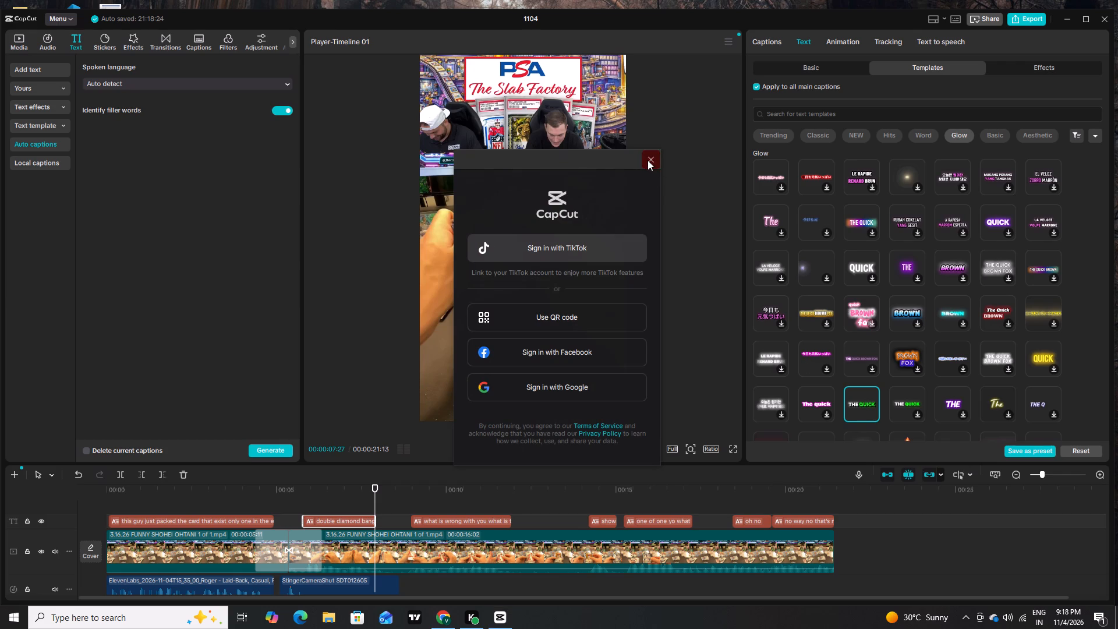
Play the video past the 17-second mark, and replay the opening to check the green-highlight template on the captions.
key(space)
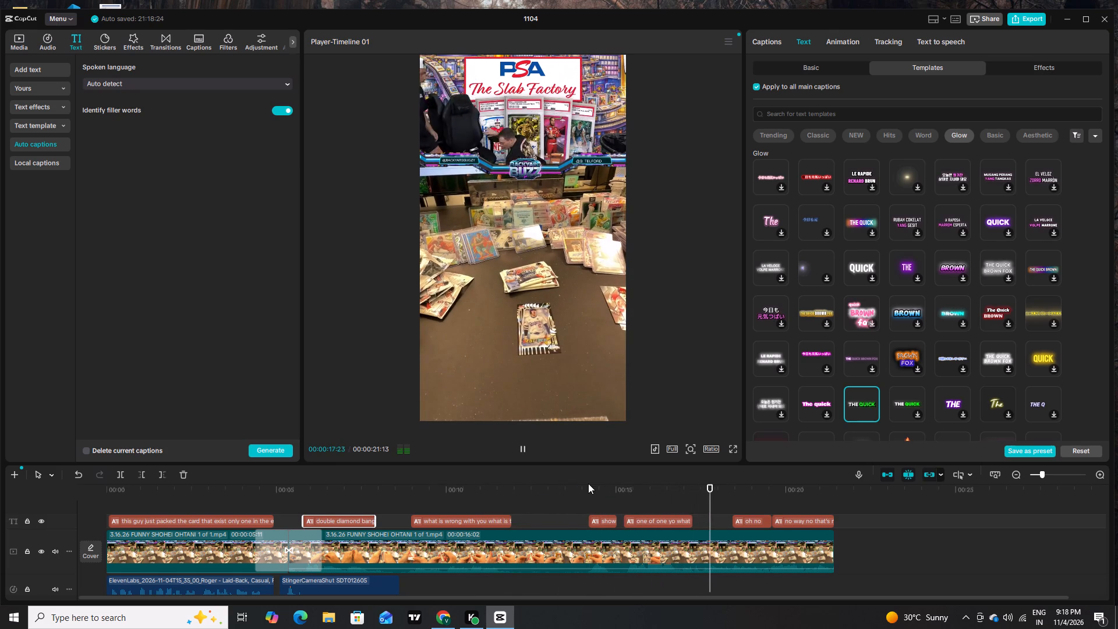
drag(546, 493, 235, 526)
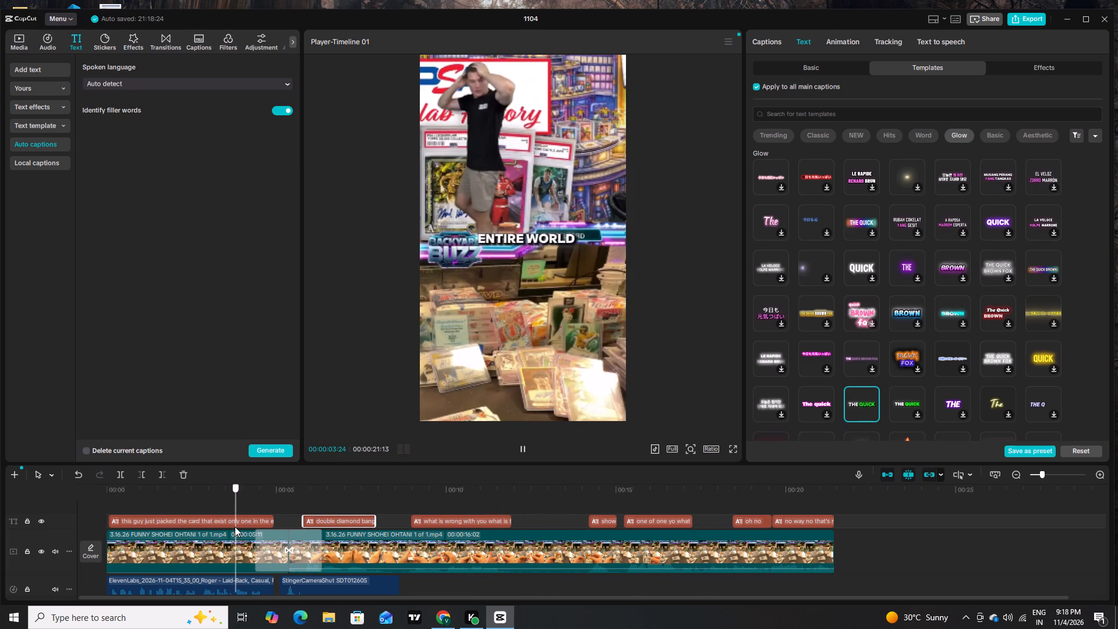
drag(235, 526, 126, 550)
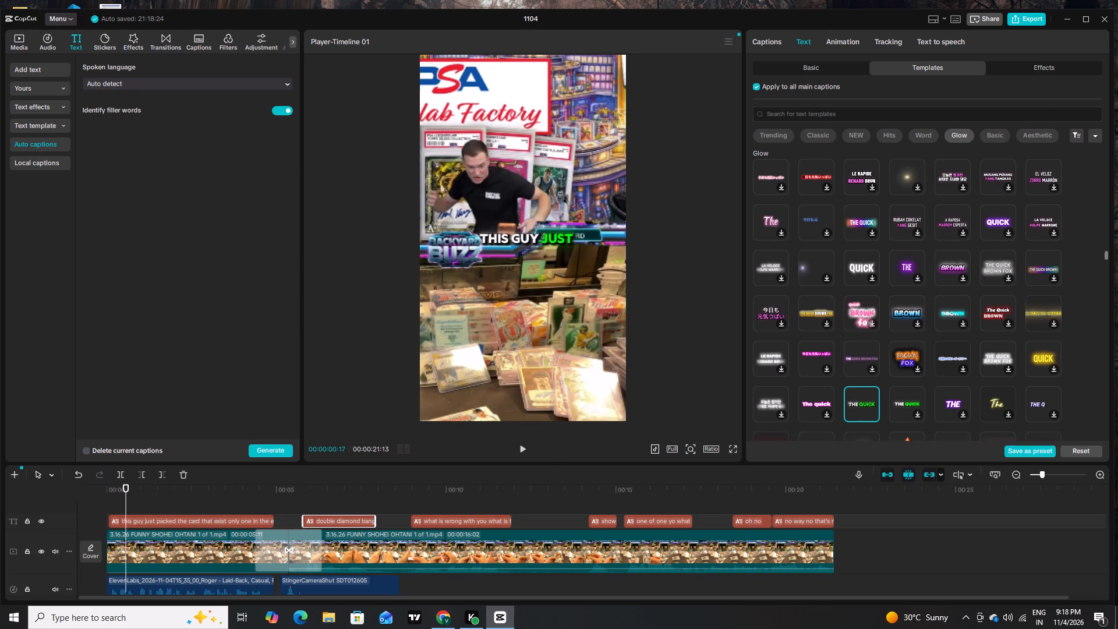
click(881, 505)
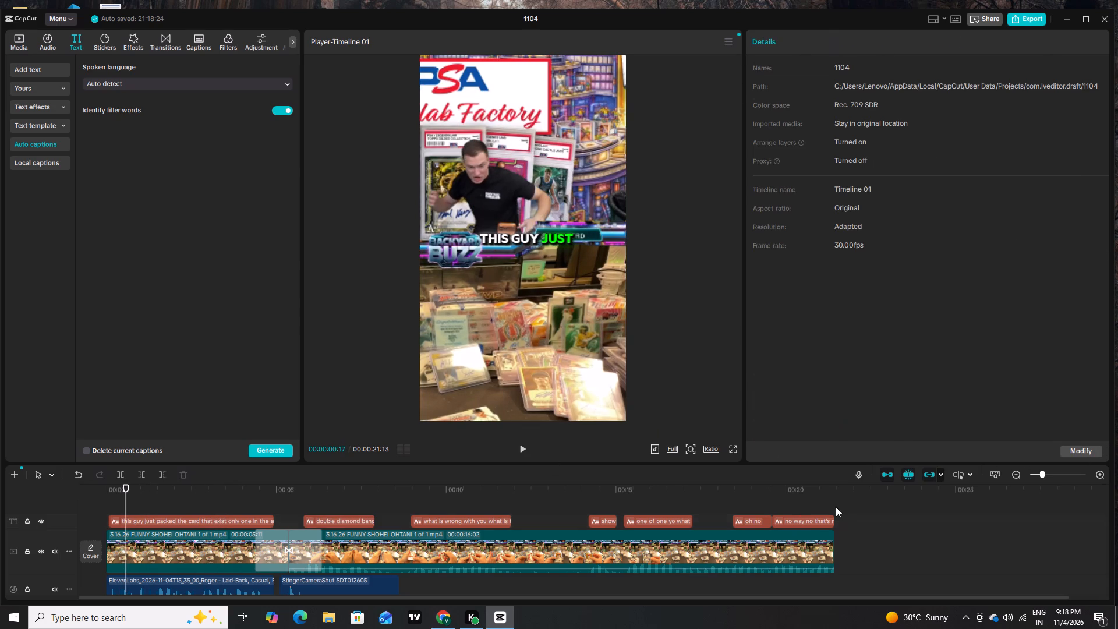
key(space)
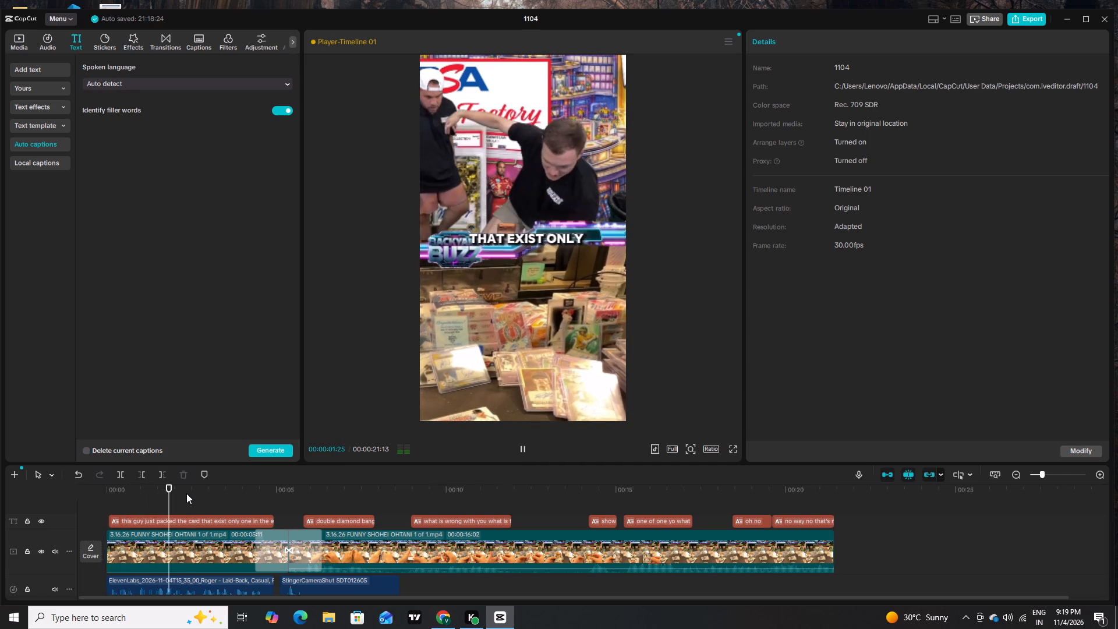
Shrink the caption text slightly in the preview, using the opening caption at about 2 seconds with changes applied to all captions.
click(186, 493)
click(205, 518)
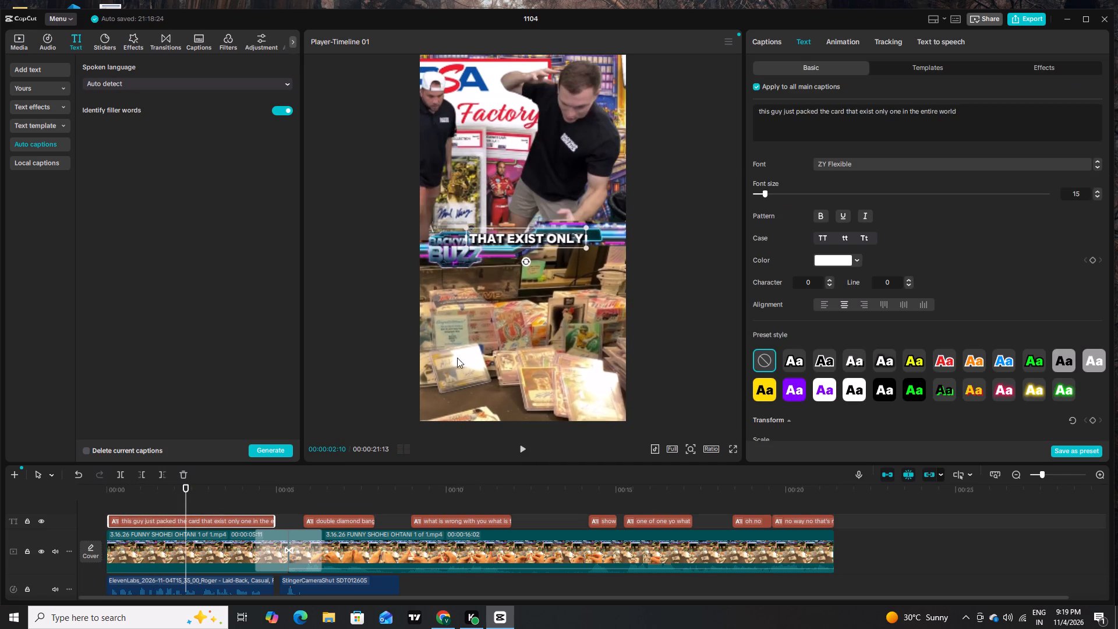
drag(587, 249, 585, 248)
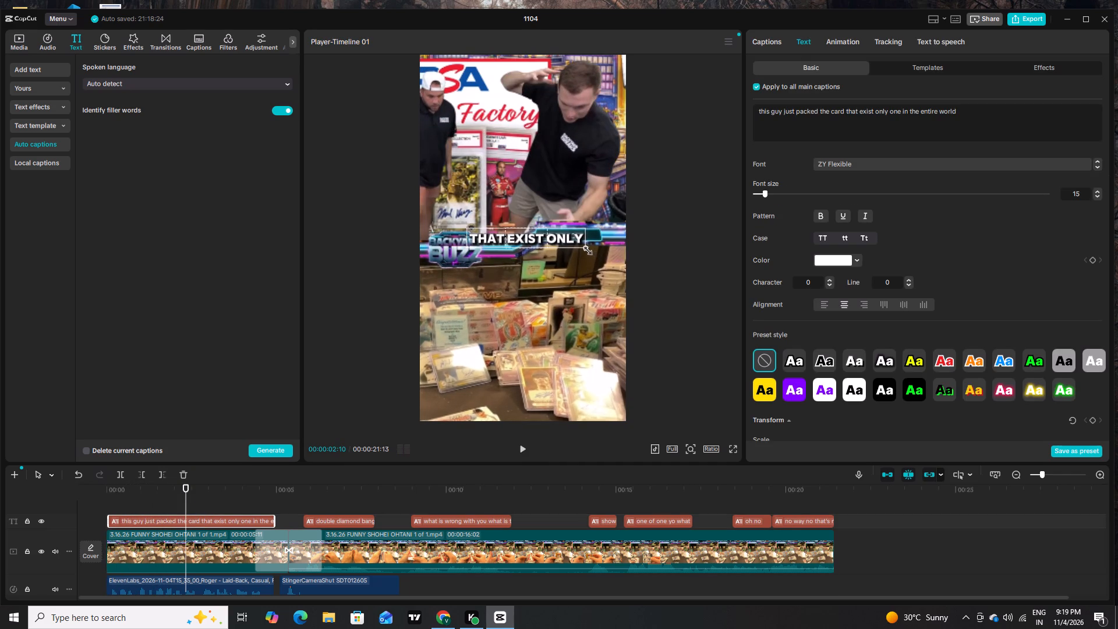
Scale the captions down slightly in the frame and play on from the opening caption to check the new style.
drag(585, 248, 574, 247)
key(space)
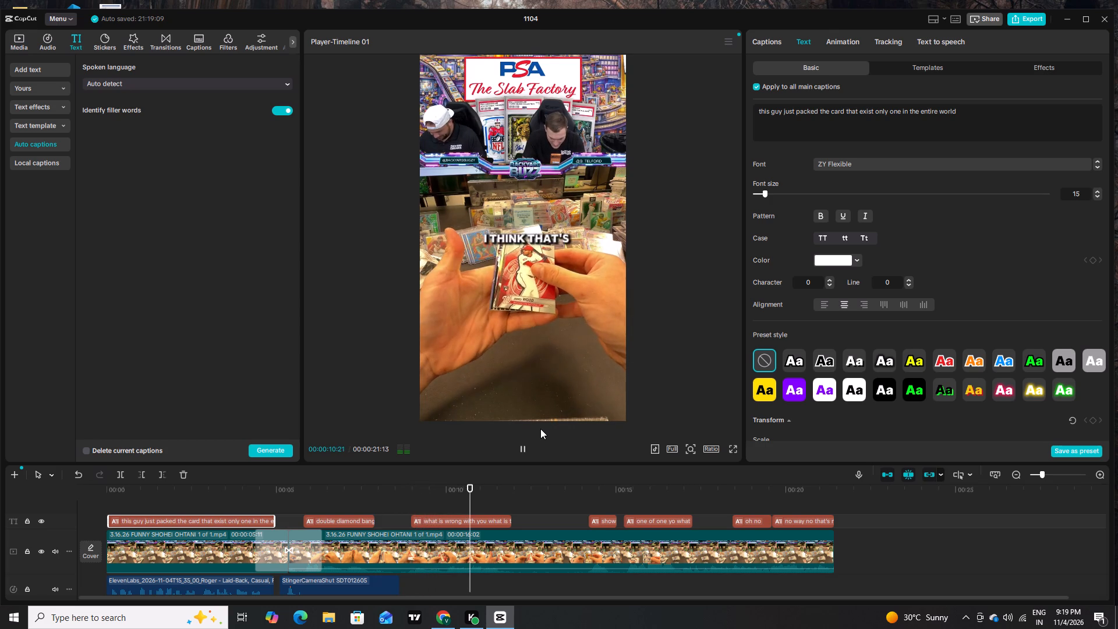
Correct the end of the "what is wrong with you" caption to read "I think that's a 1:1".
click(477, 486)
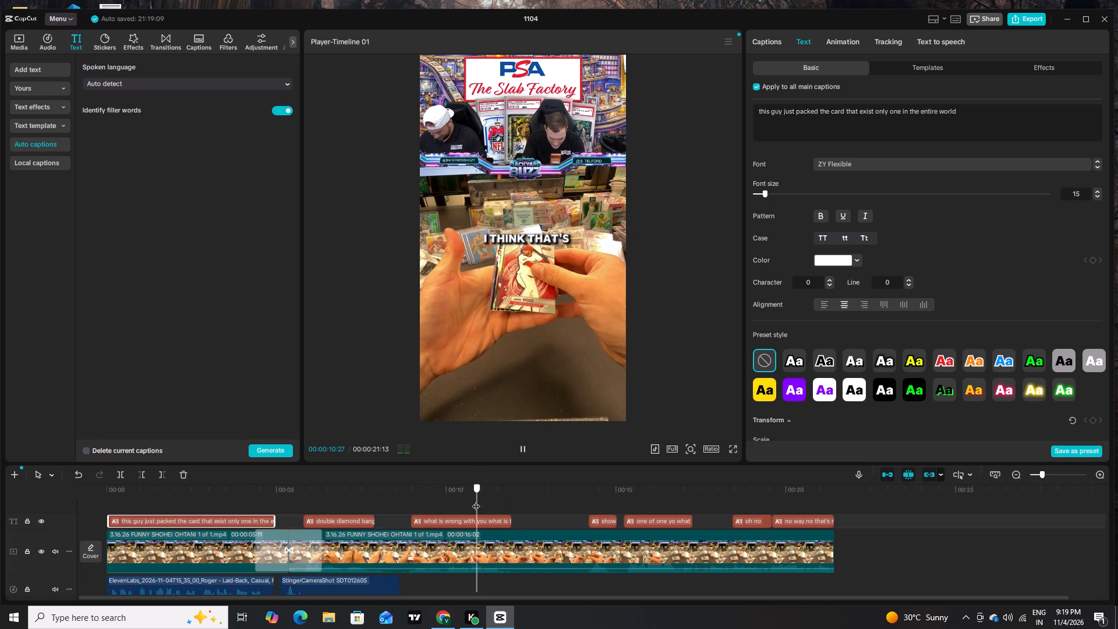
click(476, 524)
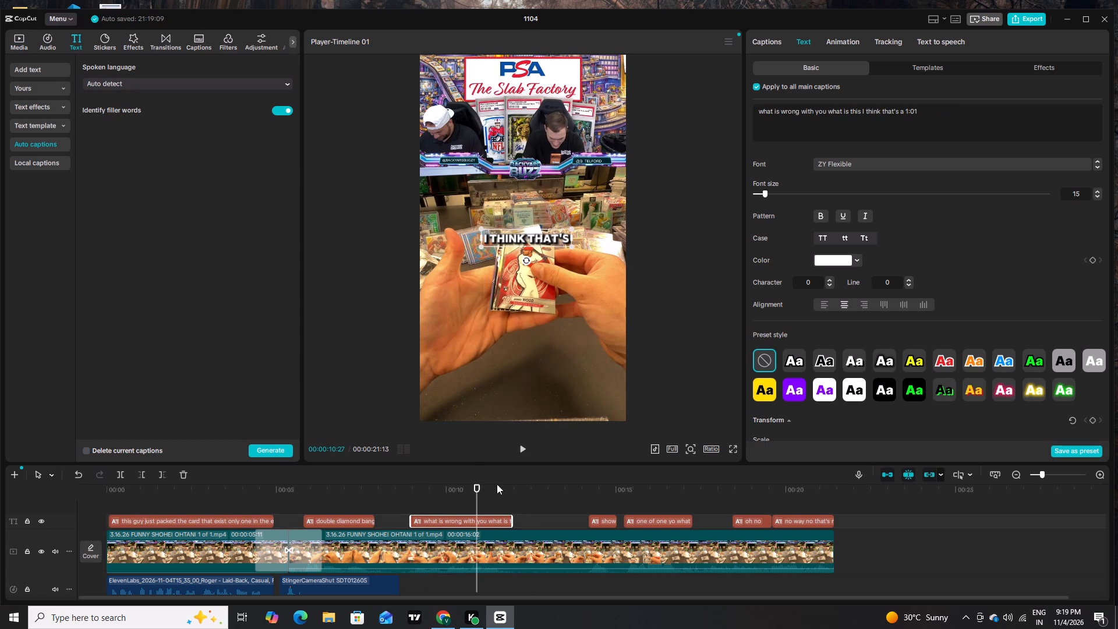
click(912, 112)
key(BackSpace)
key(BackSpace)
key(shift+colon)
drag(656, 490, 681, 495)
drag(681, 495, 629, 489)
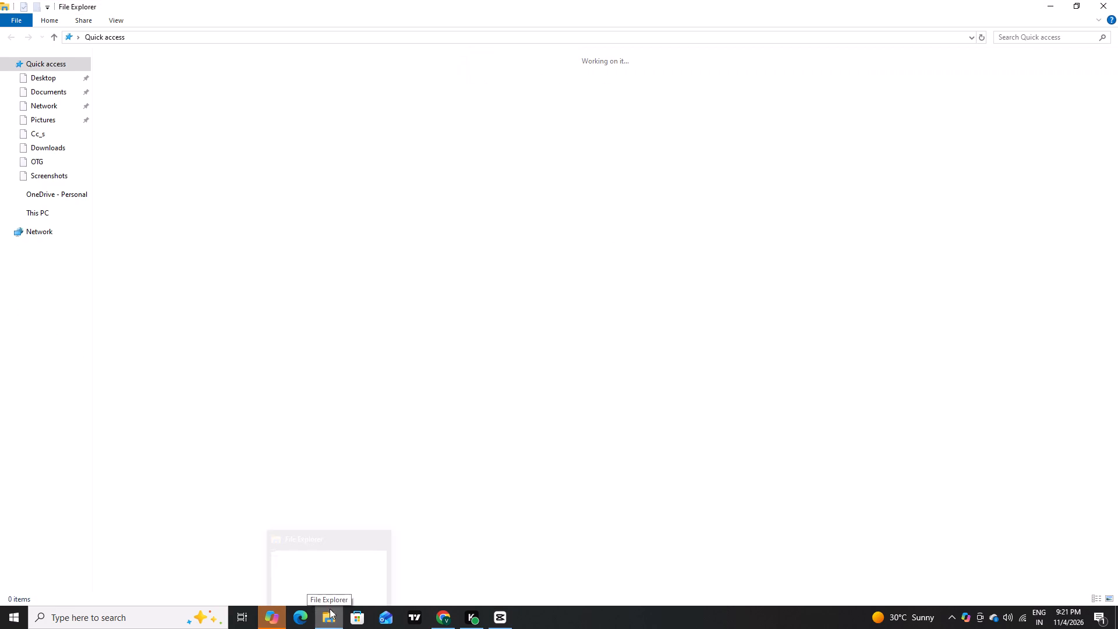
click(62, 115)
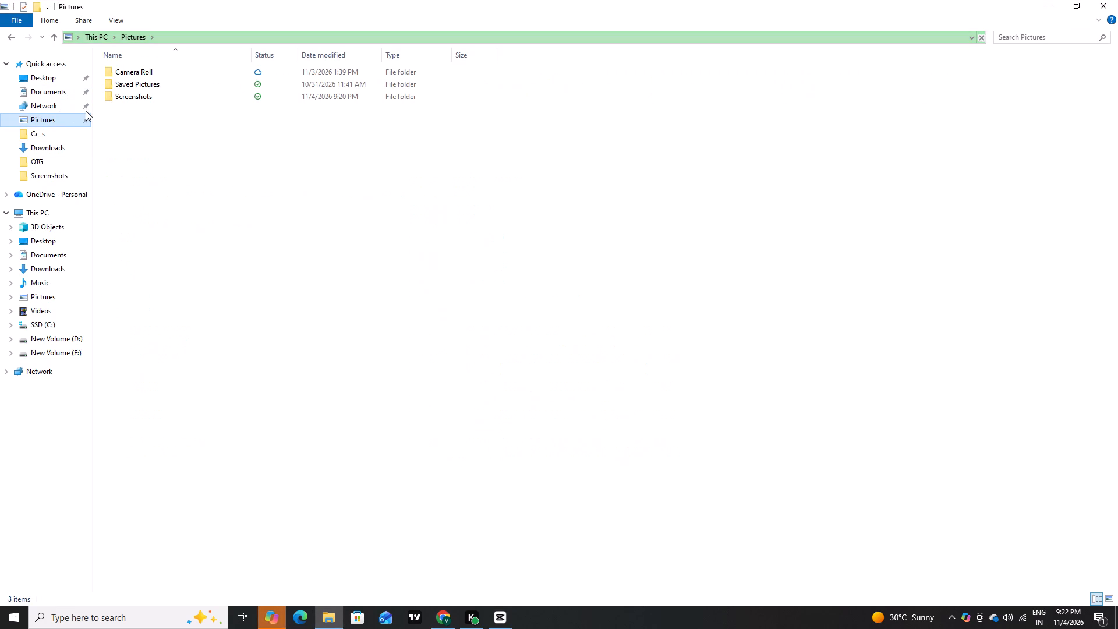
double_click(120, 93)
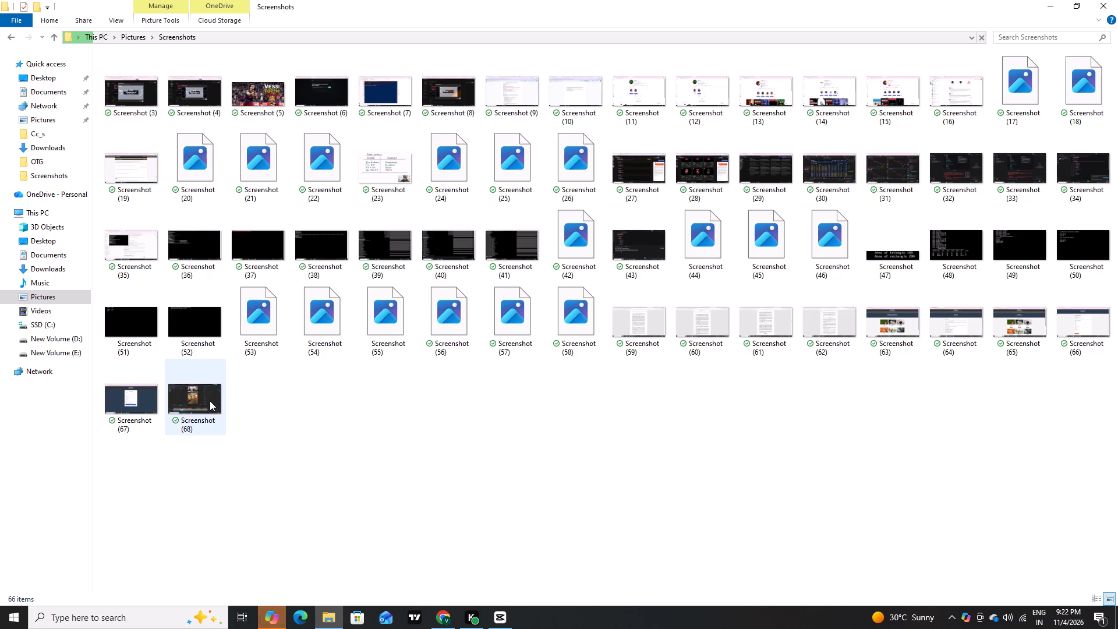
double_click(210, 401)
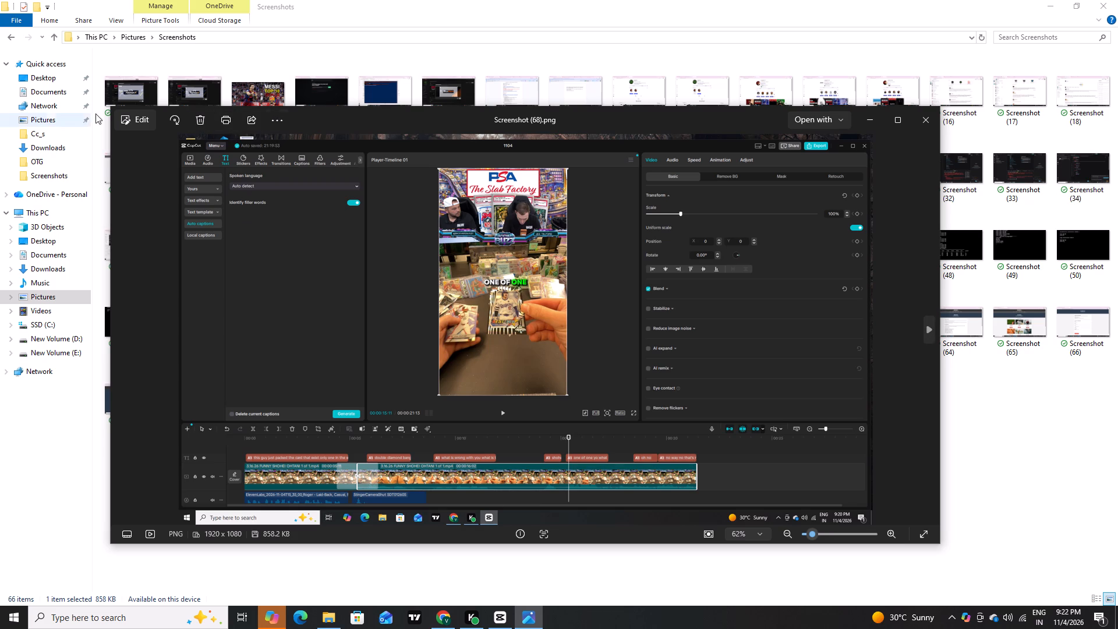
Crop the screenshot to about 268 x 132 pixels around the Dodgers Best-Ten card, with the card roughly centred in the frame.
click(125, 117)
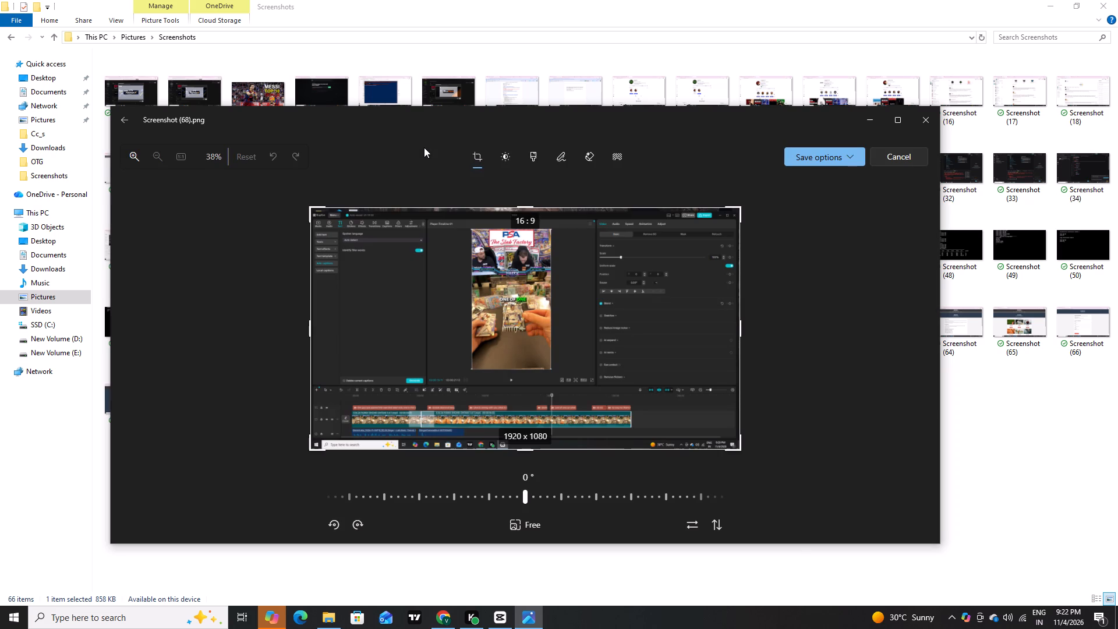
drag(524, 207, 523, 207)
drag(523, 207, 523, 228)
click(523, 228)
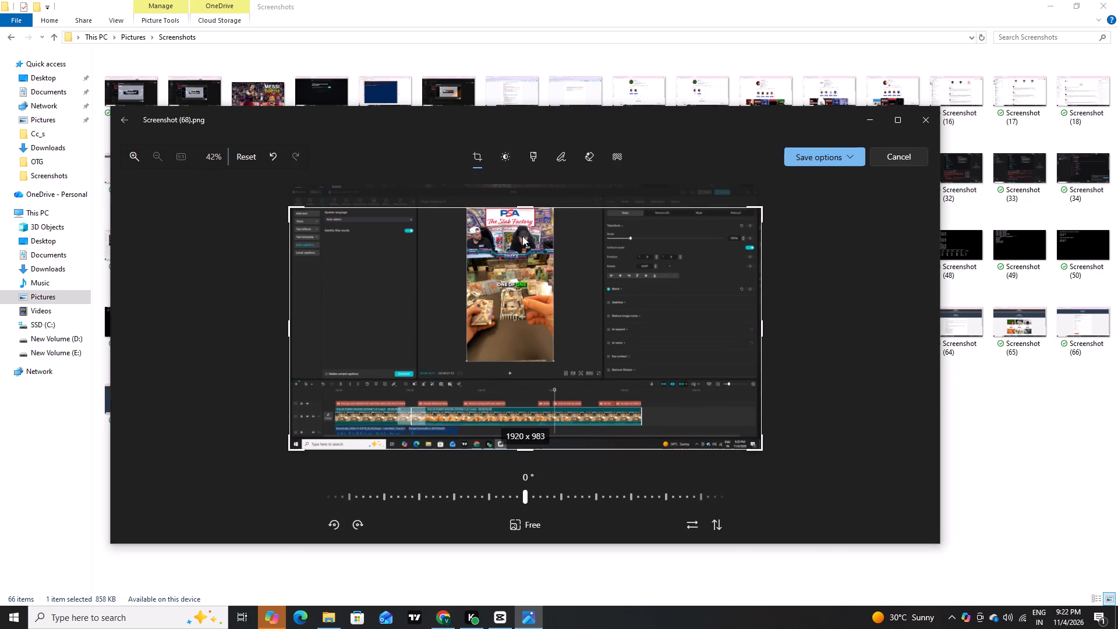
drag(523, 451, 521, 320)
drag(514, 234, 514, 249)
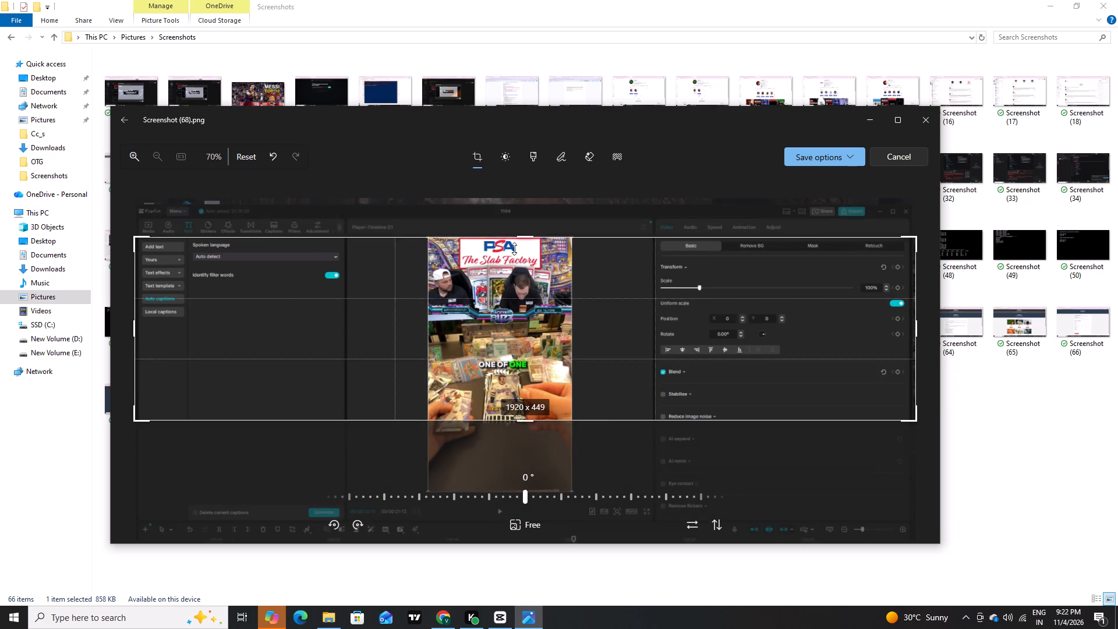
drag(514, 249, 507, 381)
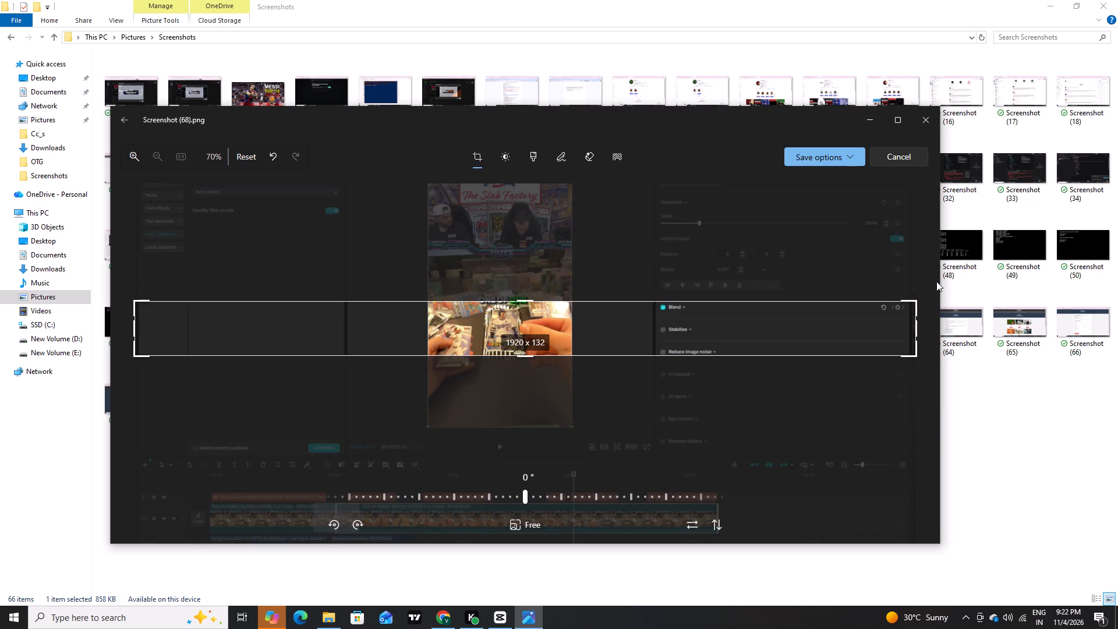
drag(917, 326, 494, 306)
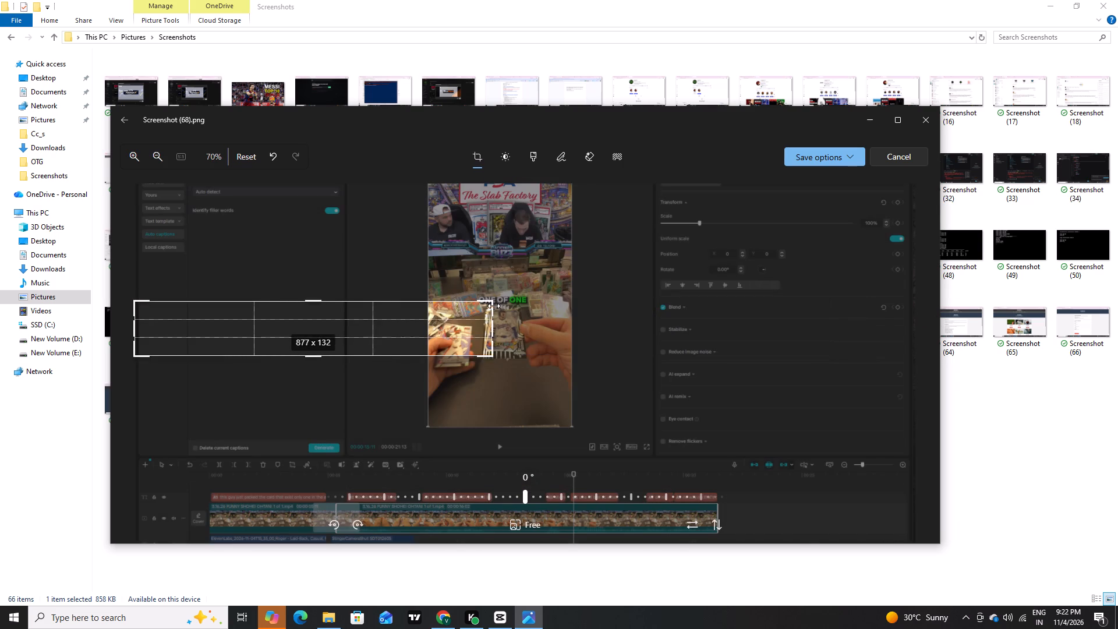
drag(494, 306, 532, 310)
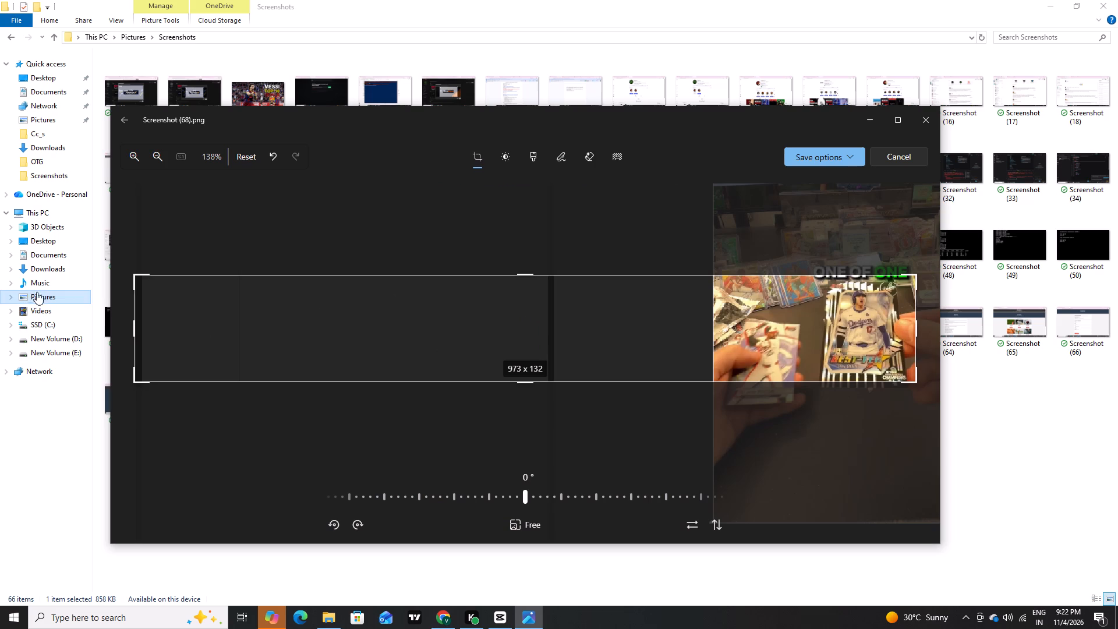
drag(135, 324, 737, 342)
drag(740, 342, 794, 341)
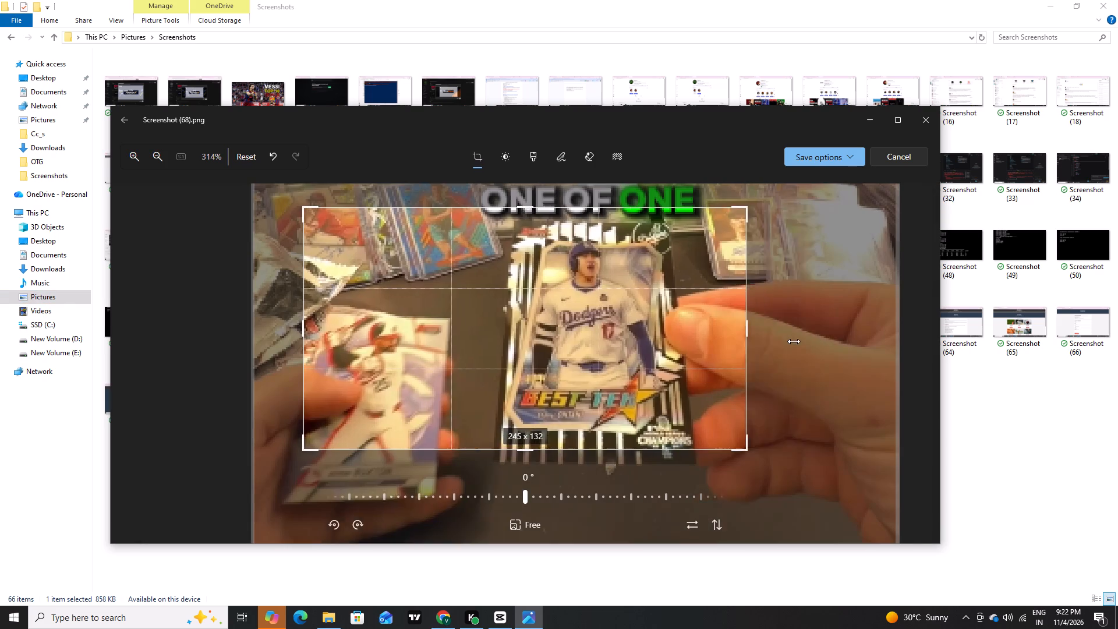
drag(794, 341, 779, 335)
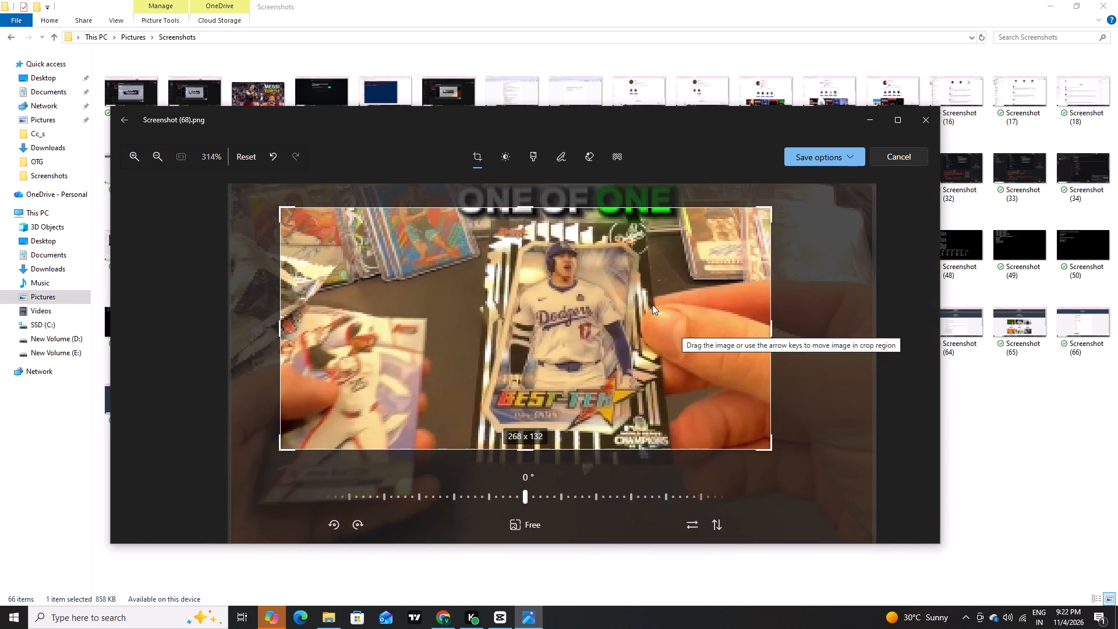
drag(652, 316, 629, 310)
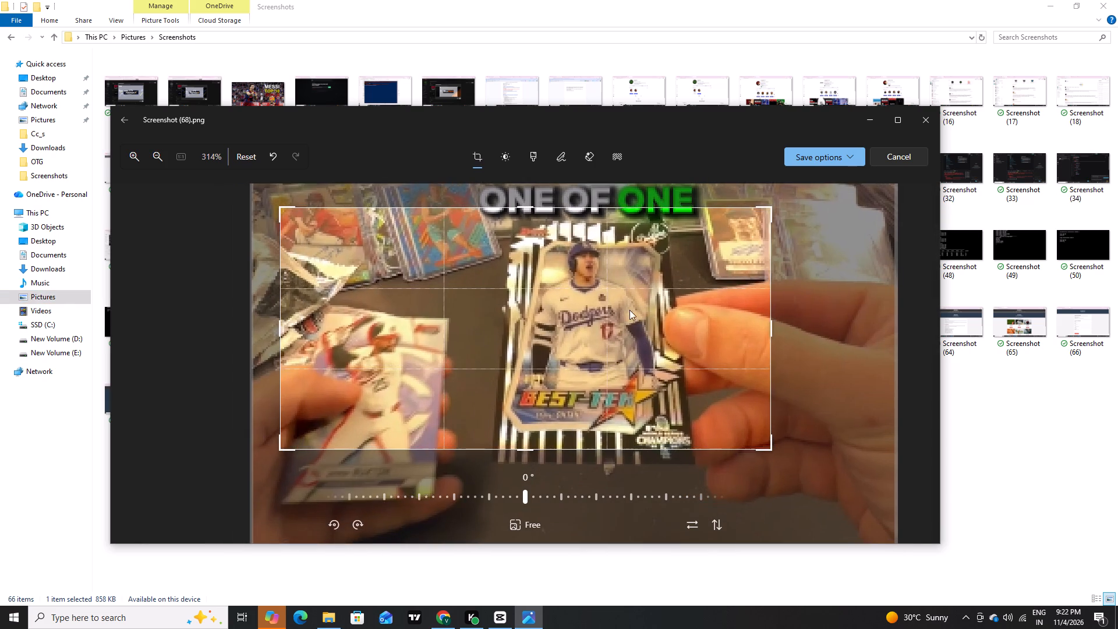
drag(629, 310, 613, 312)
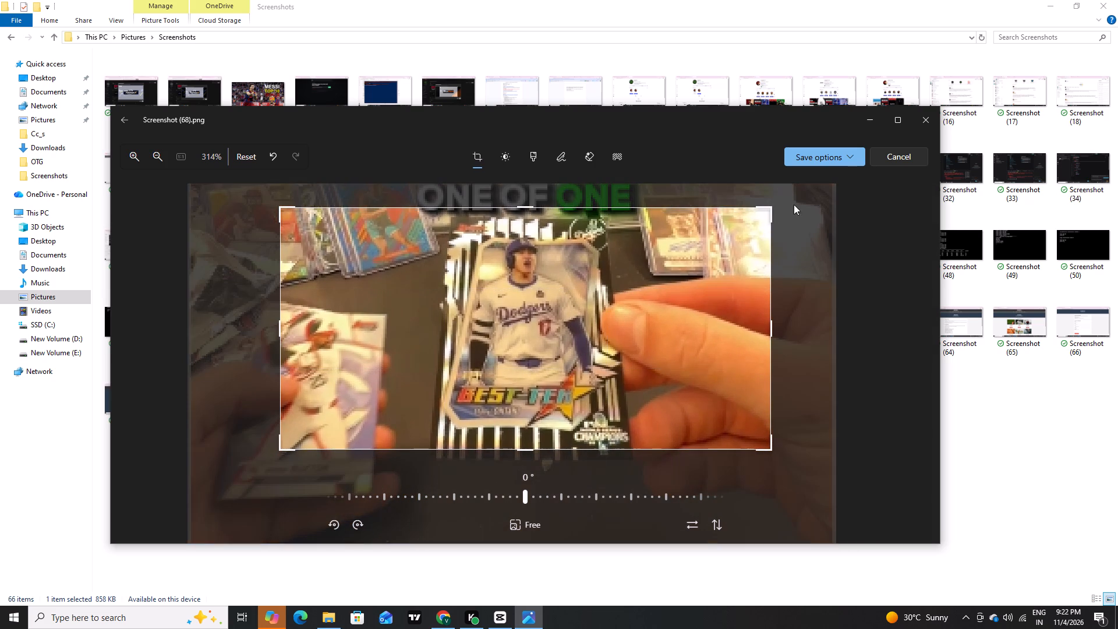
Save the cropped image over the original Screenshot (68) file.
click(826, 151)
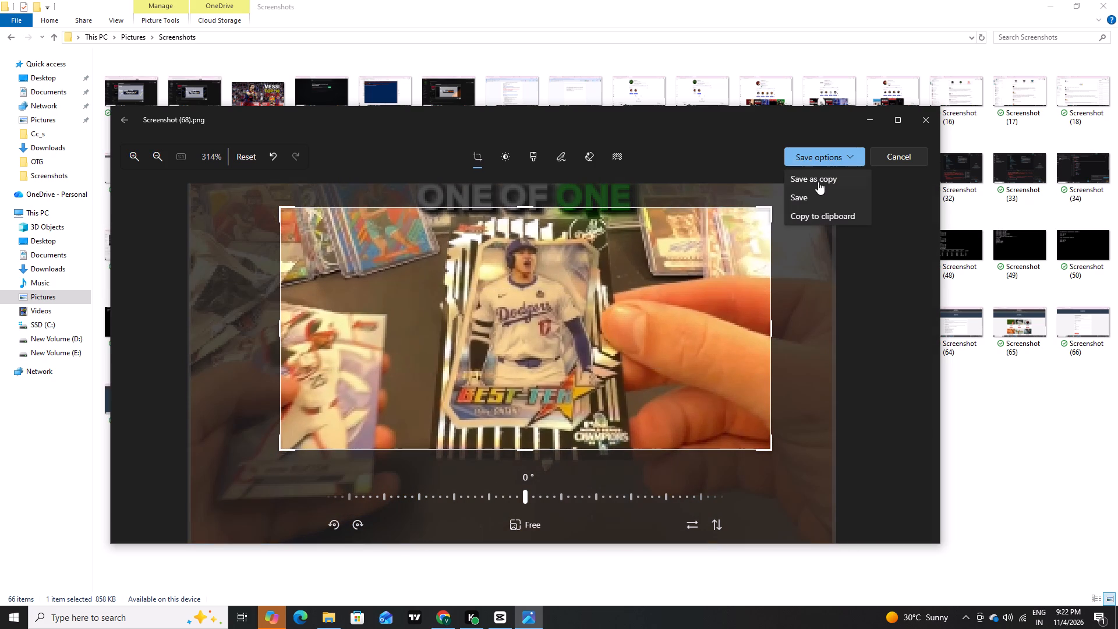
click(816, 194)
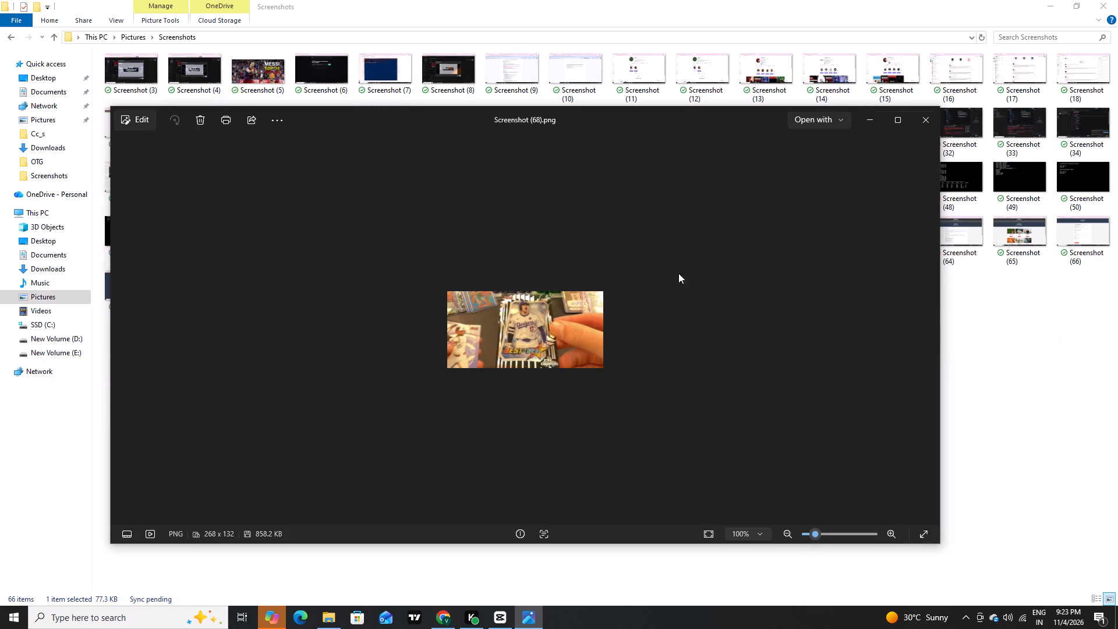
Close the cropped image, switch to Chrome and run a new Google image search with the Screenshot (68) file.
click(917, 120)
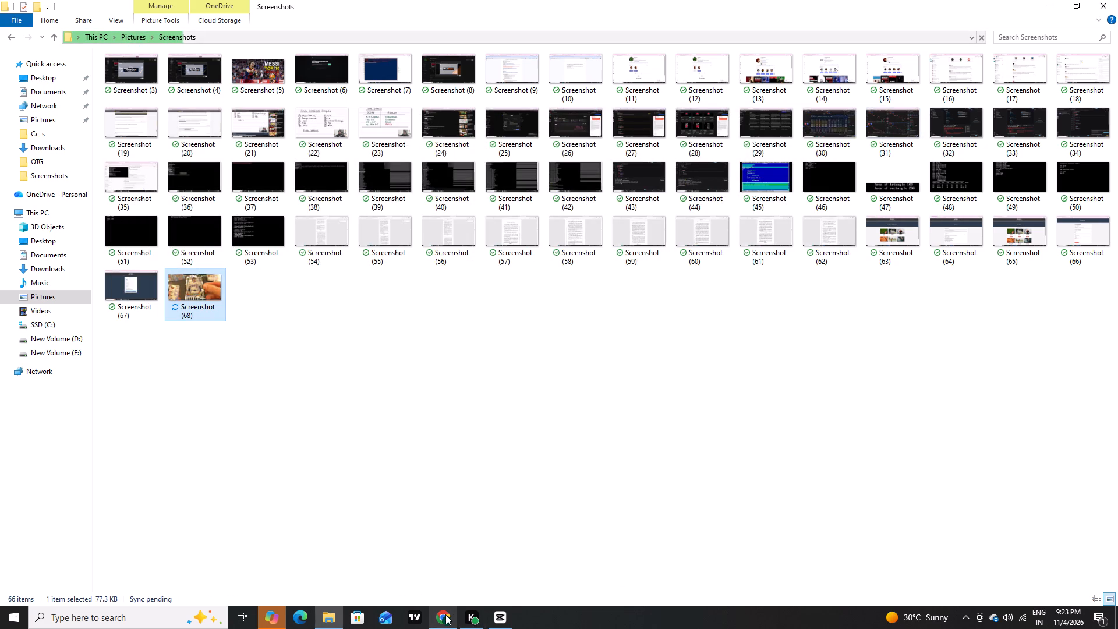
click(445, 567)
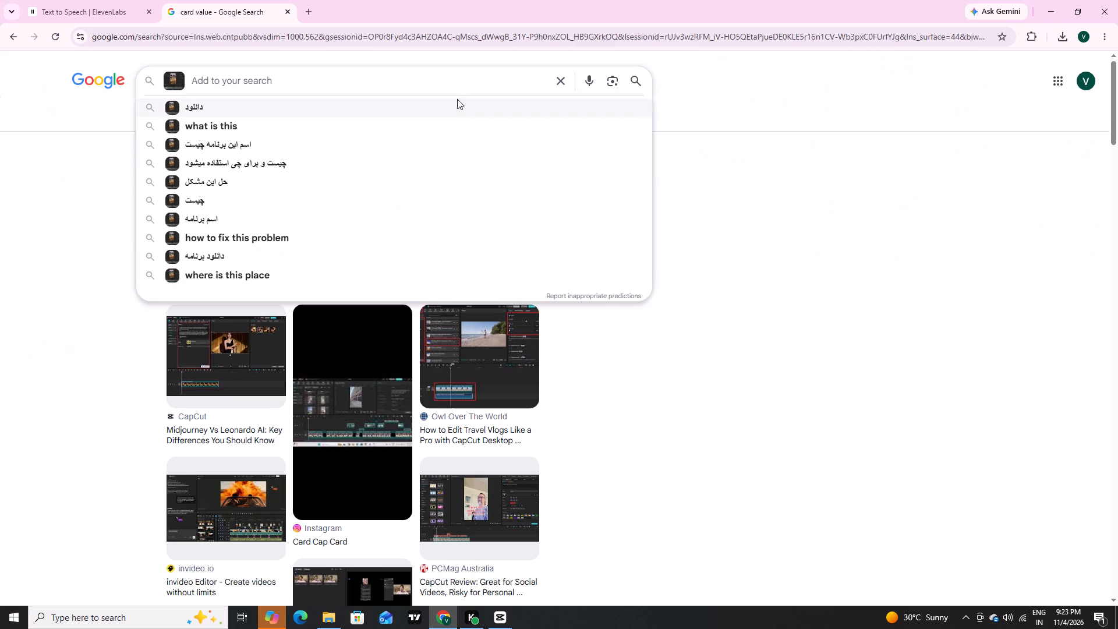
click(553, 83)
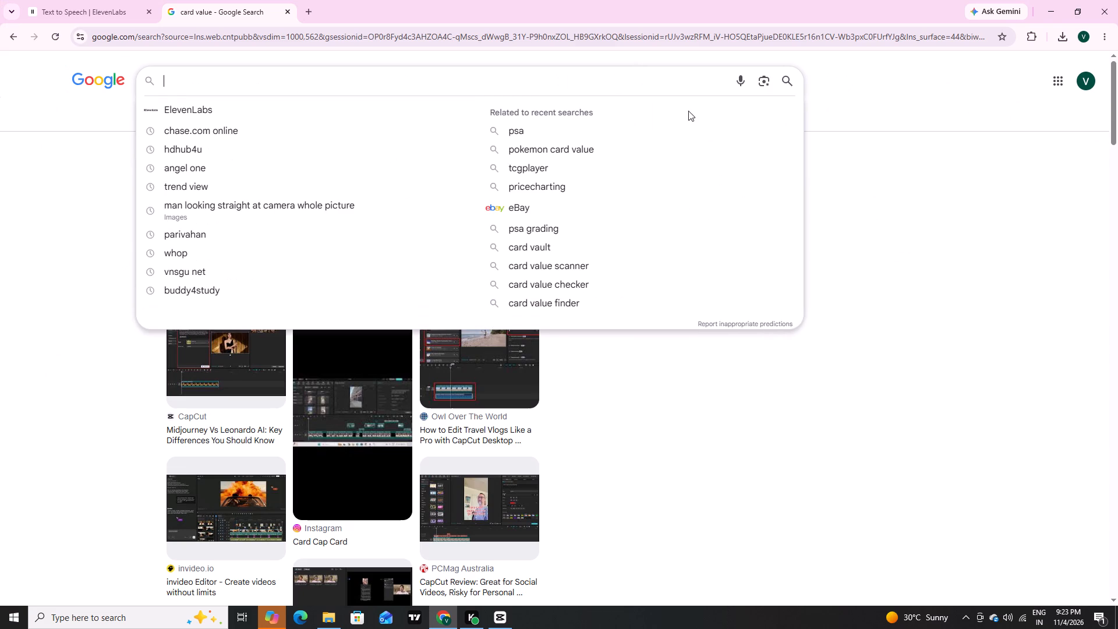
click(760, 83)
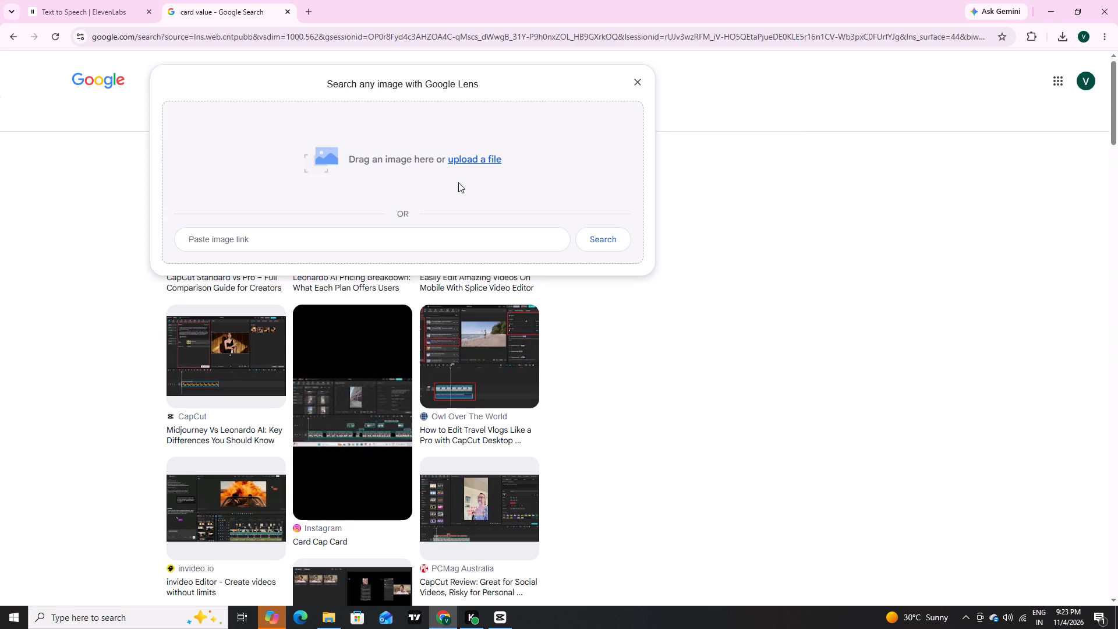
click(470, 159)
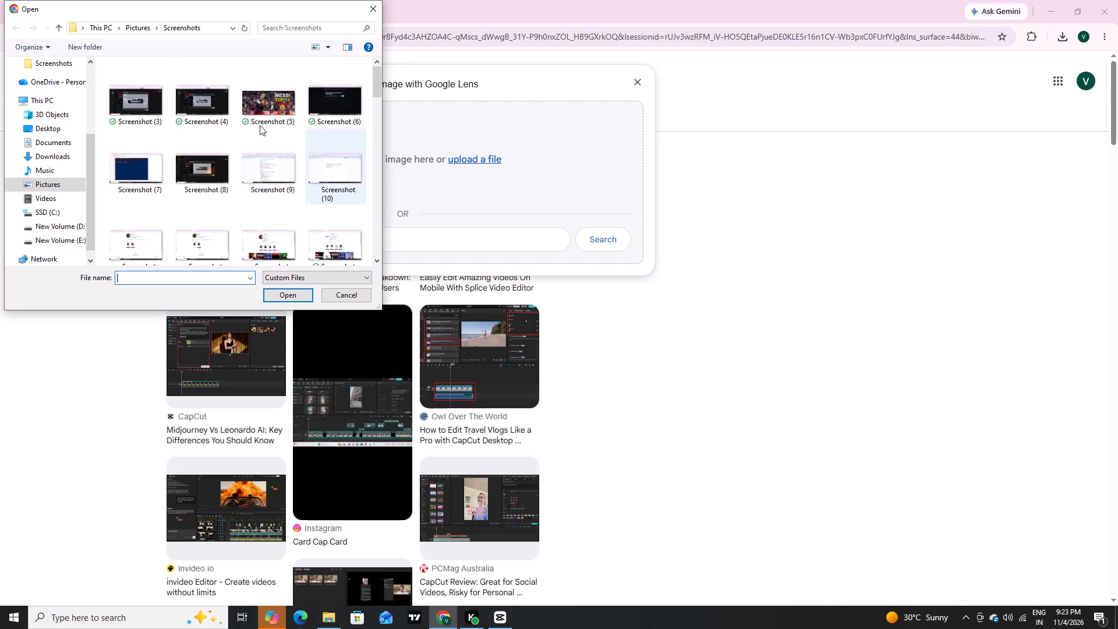
scroll(173, 104, down, 8)
scroll(173, 104, up, 1)
scroll(173, 104, down, 15)
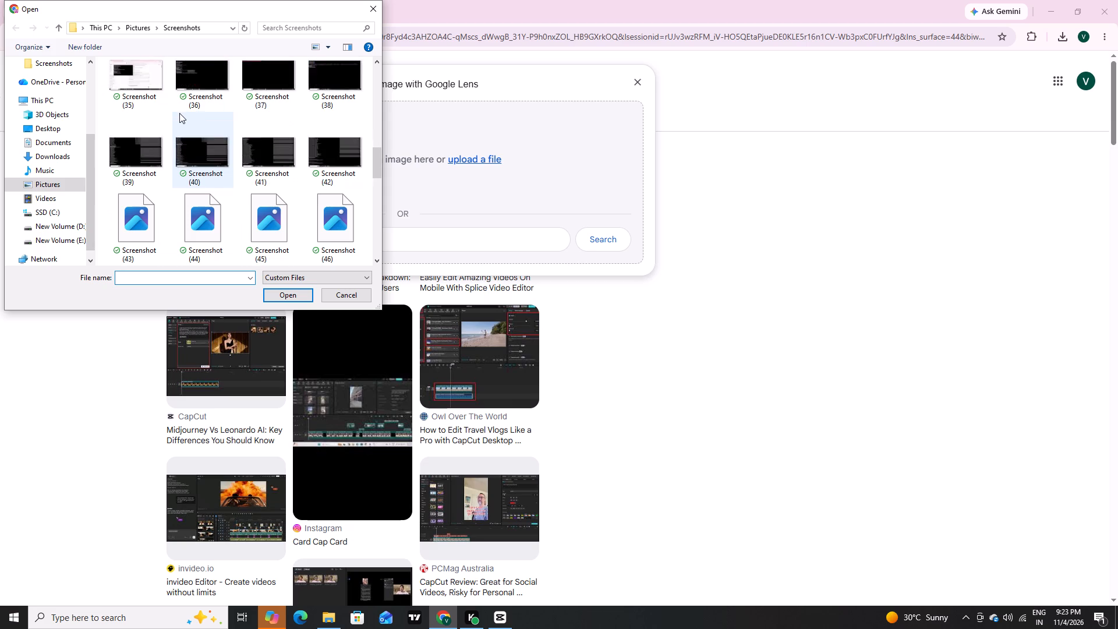
scroll(206, 168, down, 5)
scroll(207, 169, up, 1)
scroll(207, 169, down, 1)
scroll(207, 169, up, 2)
scroll(208, 170, down, 15)
click(217, 235)
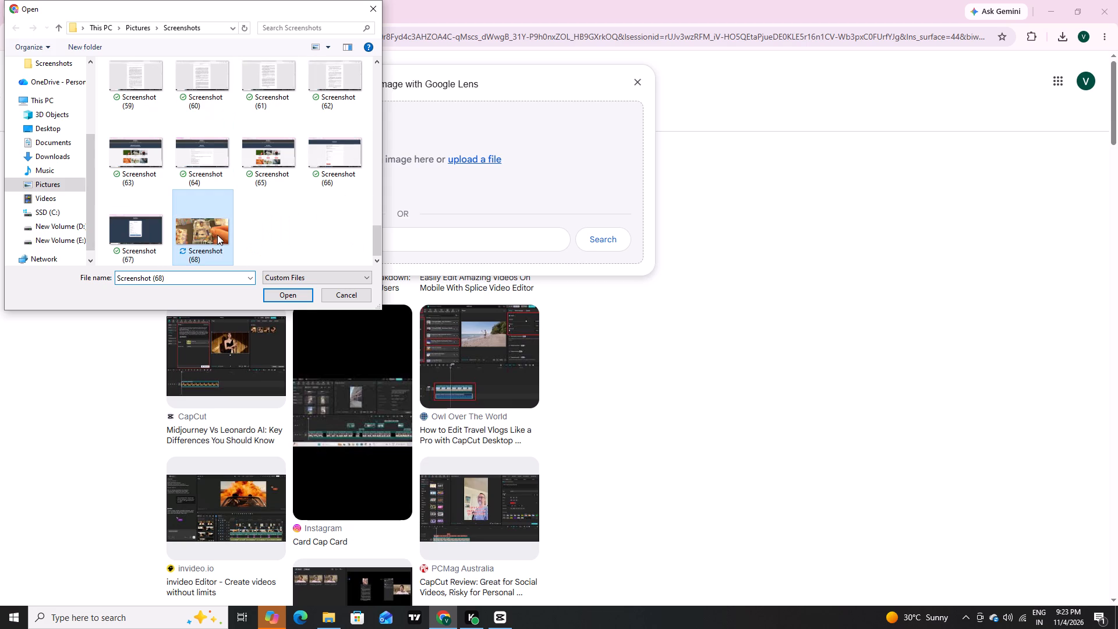
click(304, 300)
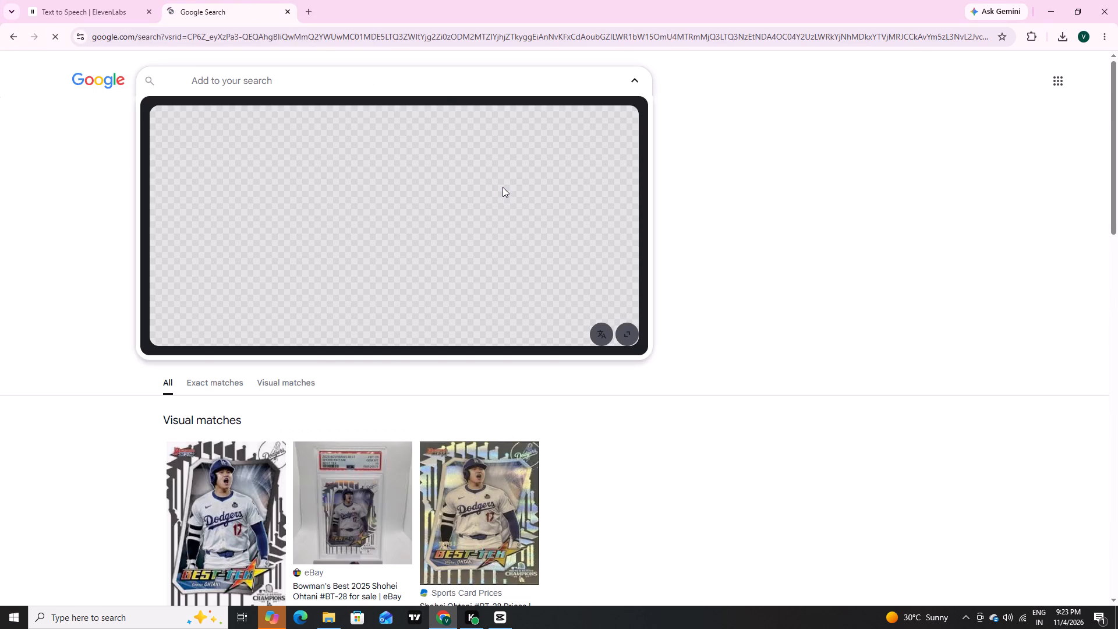
From the visual matches, save the card image of eBay's 2025 Bowman's Best Baseball Hobby Box result to Downloads as JPEG s-l400.
scroll(373, 440, down, 1)
scroll(373, 440, up, 1)
scroll(372, 441, down, 1)
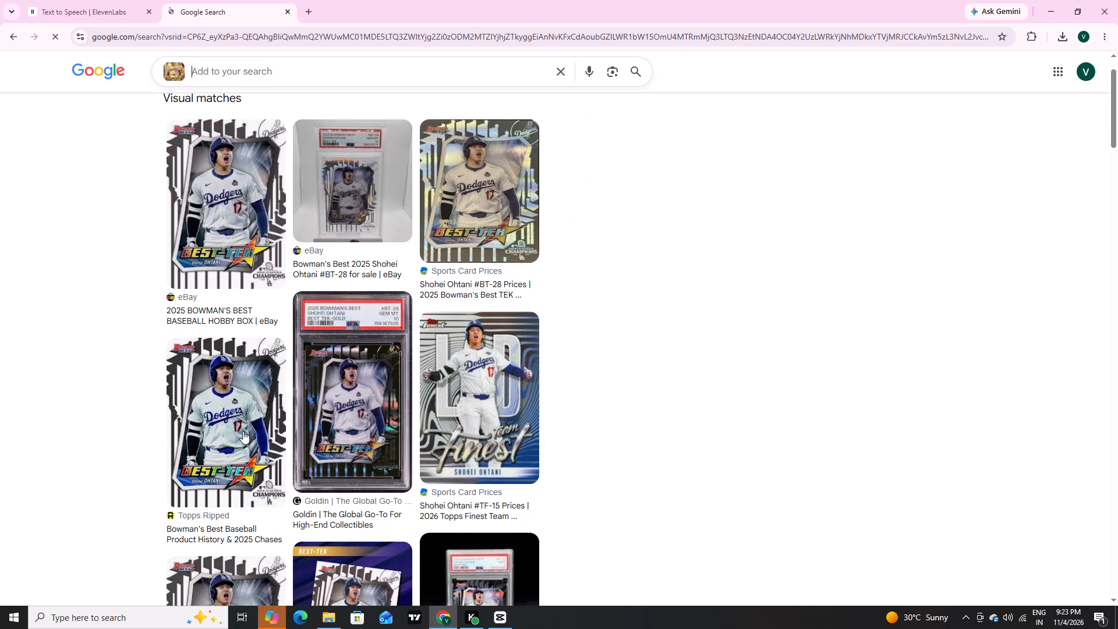
click(237, 425)
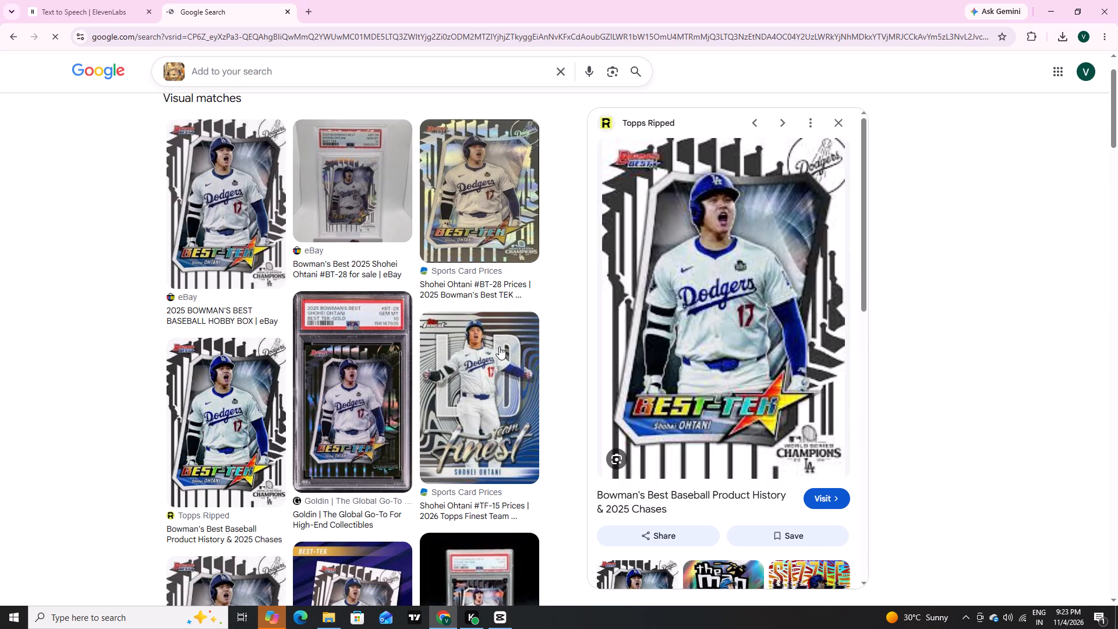
click(841, 123)
click(246, 160)
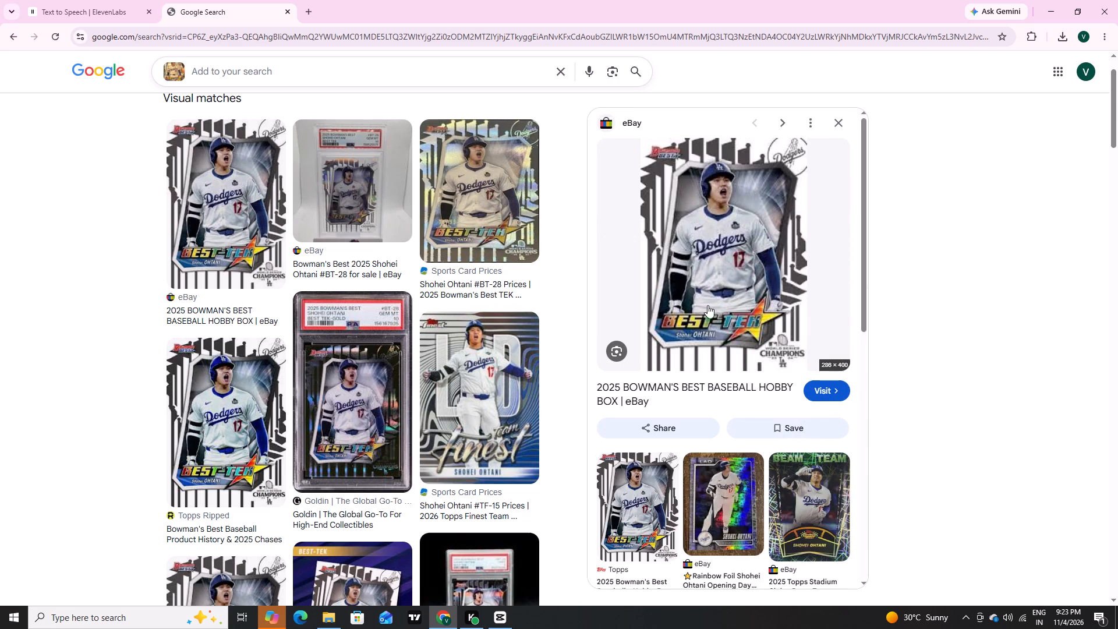
right_click(709, 222)
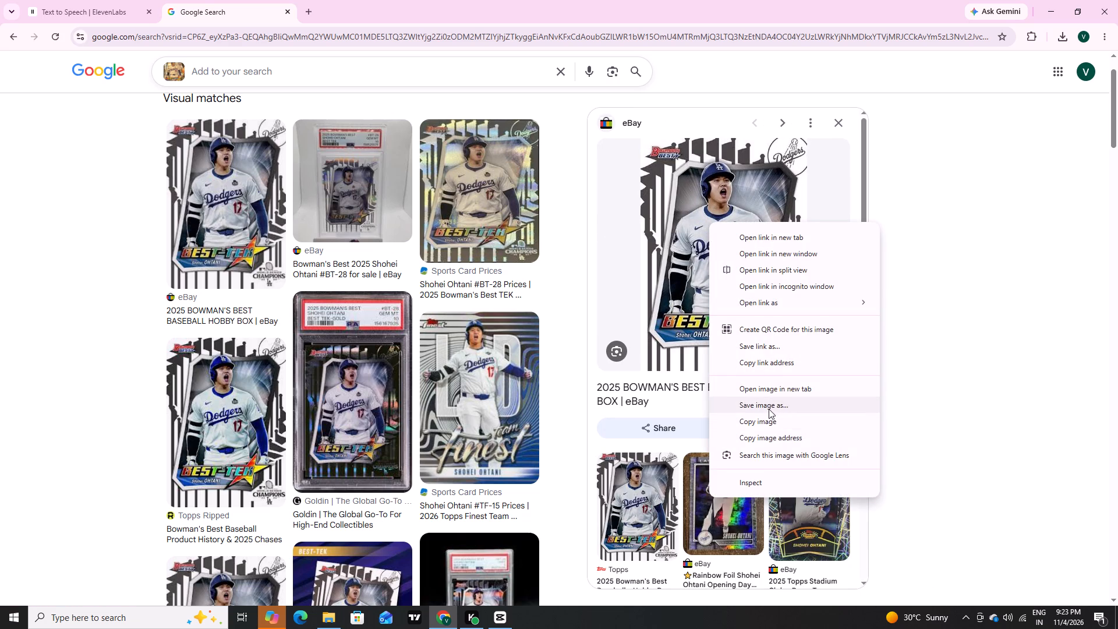
click(769, 407)
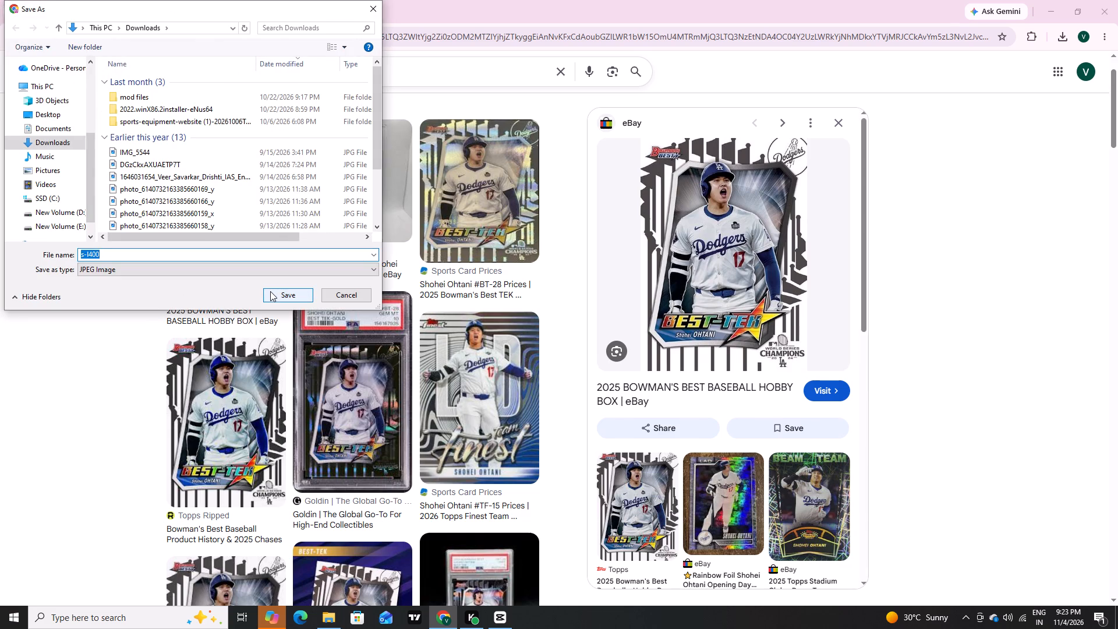
click(270, 291)
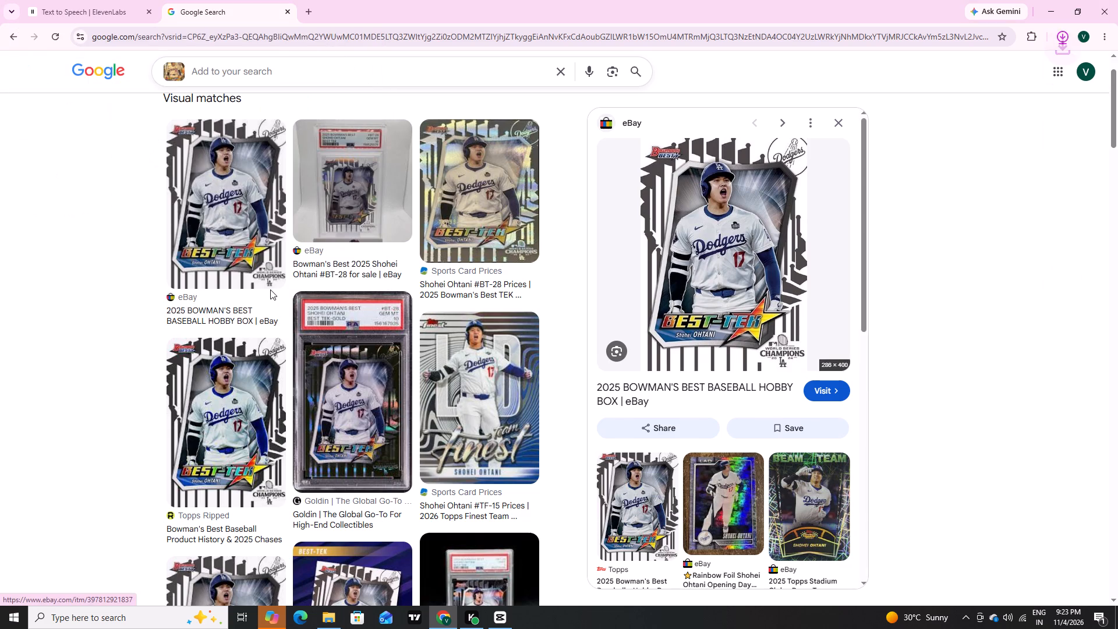
Refine the image search with "how much is it worth", look over the matches and close the eBay preview.
click(248, 63)
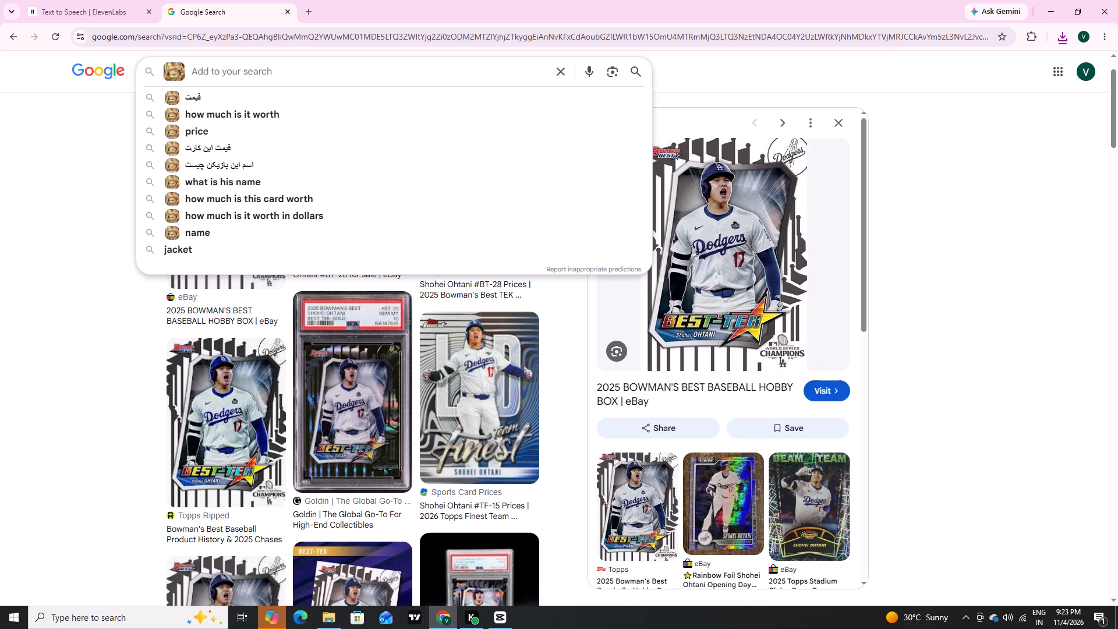
click(247, 114)
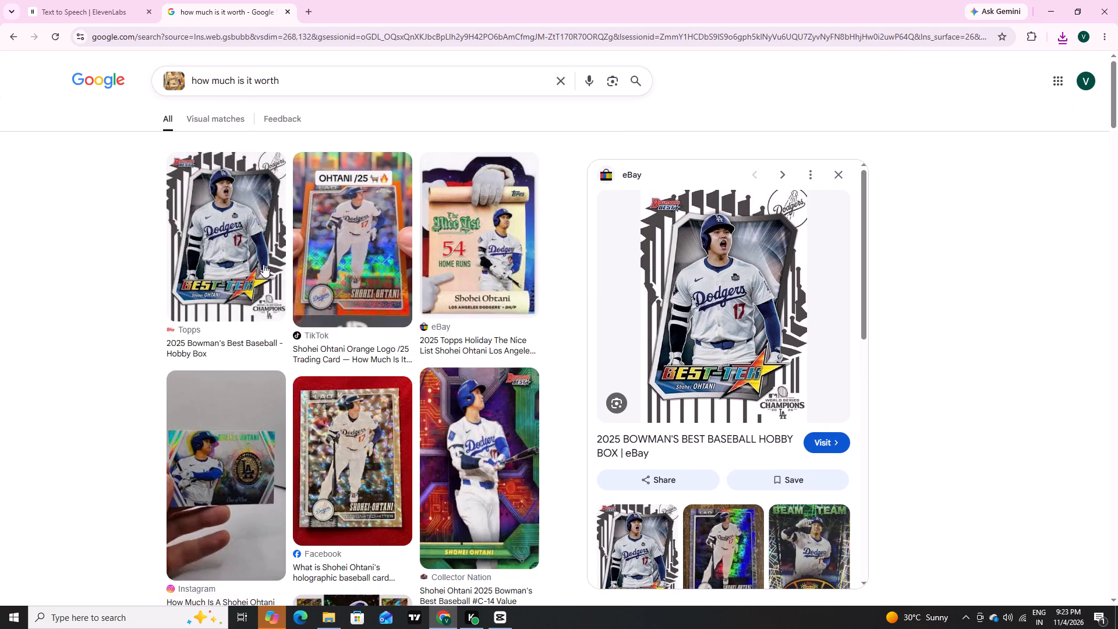
scroll(263, 266, down, 5)
scroll(263, 279, up, 8)
scroll(263, 279, down, 1)
scroll(263, 279, up, 2)
scroll(263, 279, down, 1)
scroll(263, 279, up, 2)
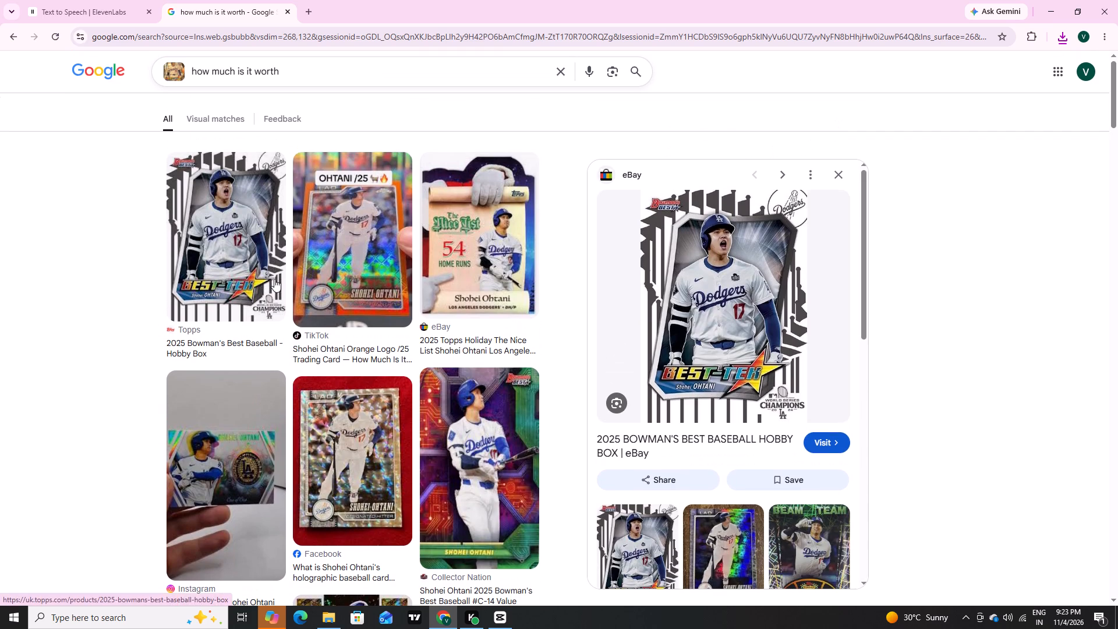
click(843, 172)
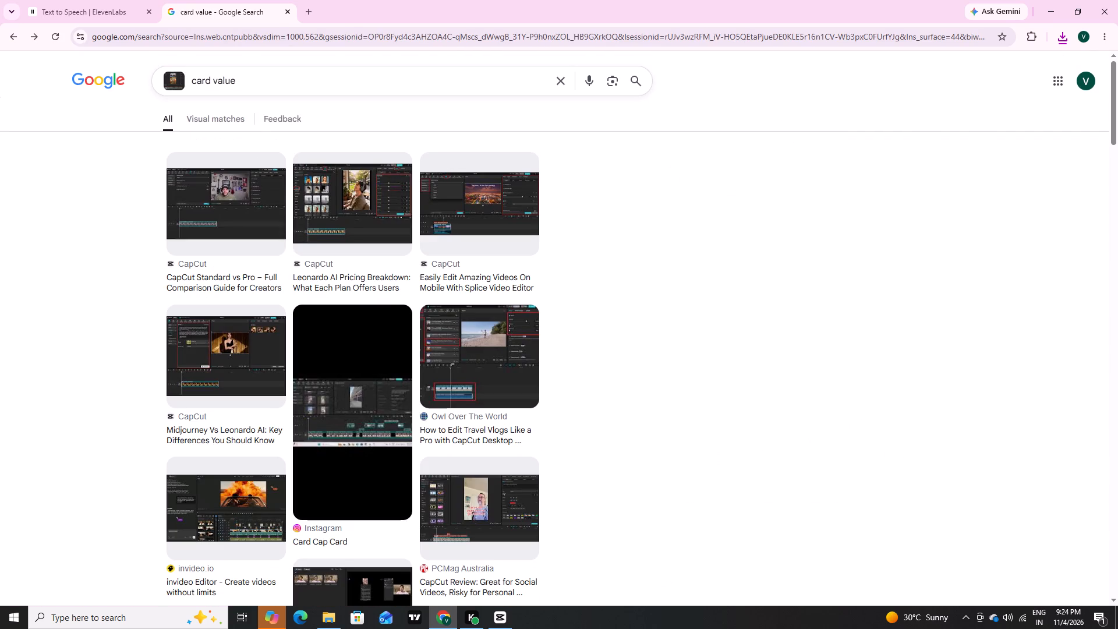
Clear the old "card value" query and run the image search again with the Screenshot (68) file.
drag(253, 84, 107, 85)
click(568, 84)
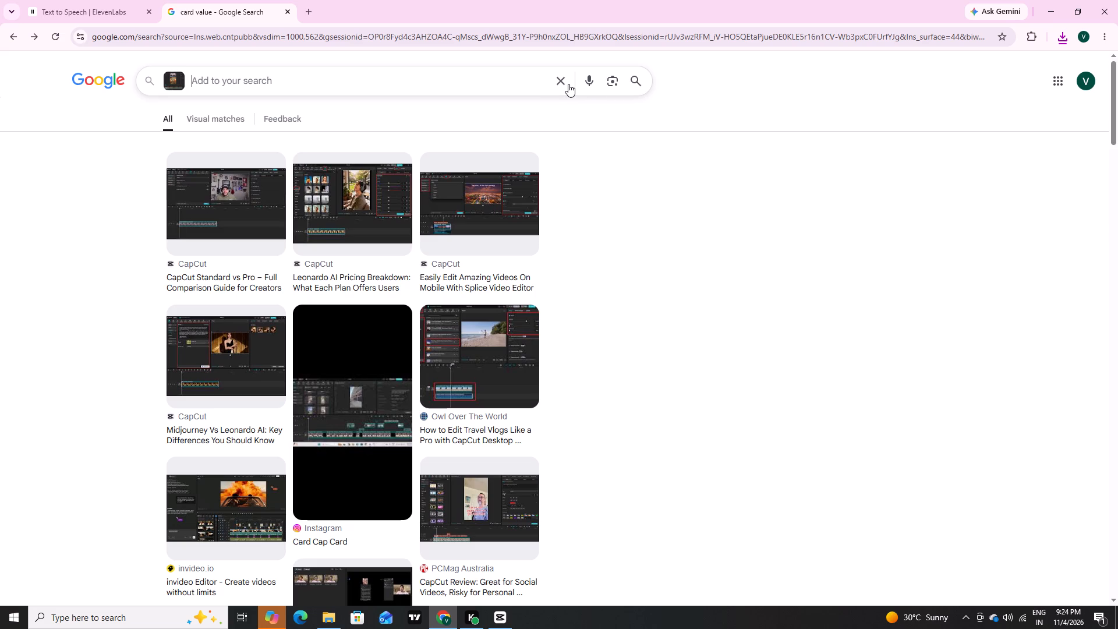
click(606, 79)
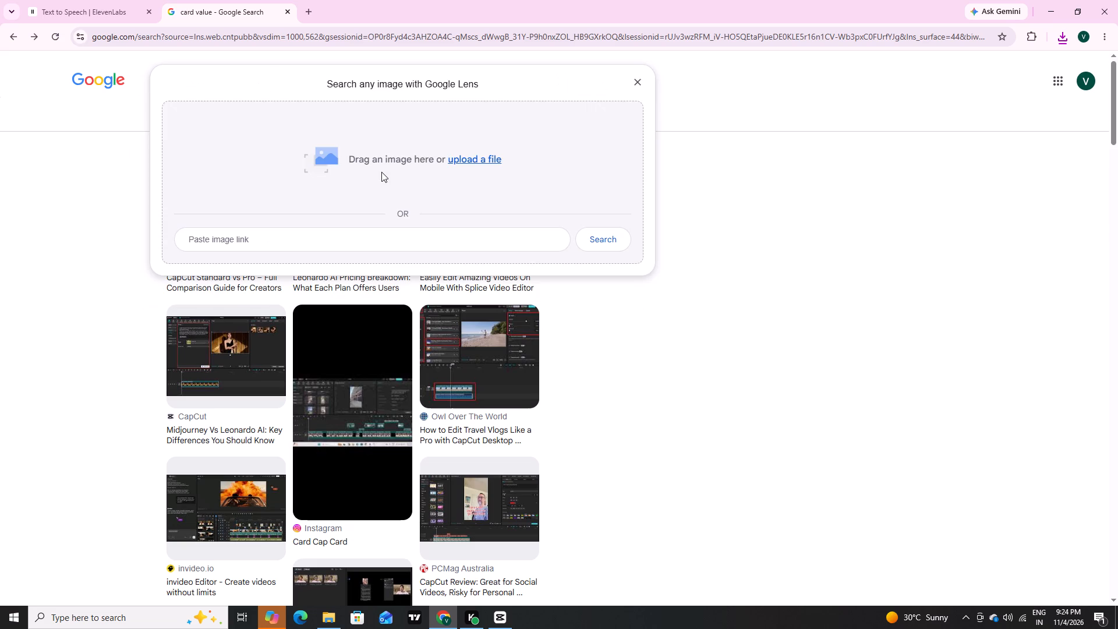
click(465, 157)
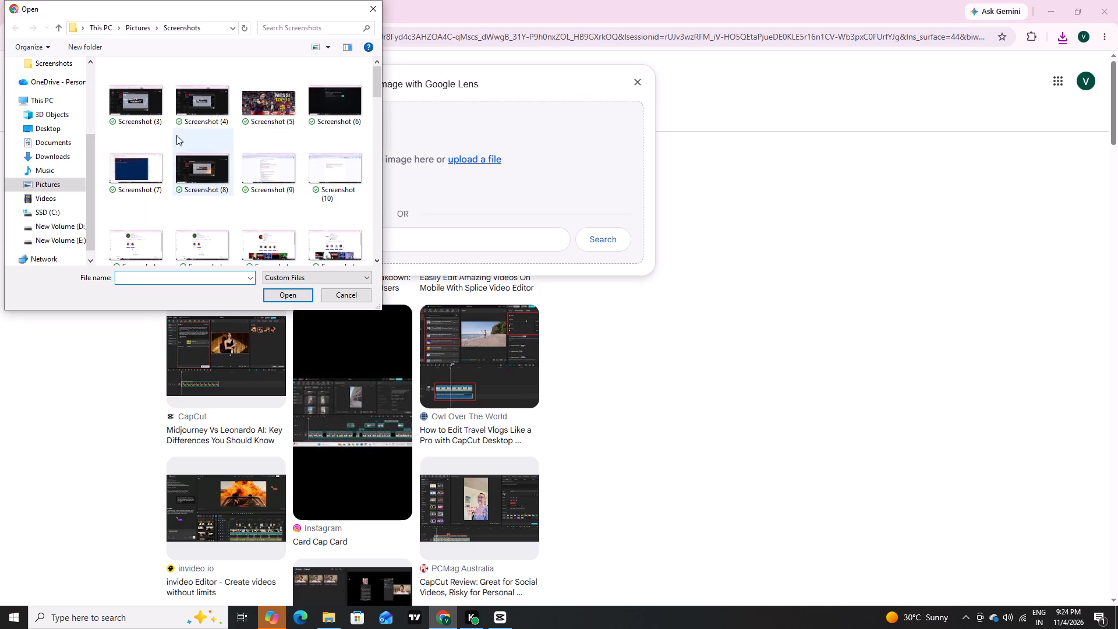
scroll(225, 140, down, 8)
scroll(236, 149, up, 1)
scroll(236, 149, down, 1)
scroll(236, 149, up, 1)
scroll(236, 149, down, 16)
scroll(236, 157, up, 3)
scroll(237, 173, down, 1)
scroll(237, 173, up, 1)
scroll(237, 173, down, 4)
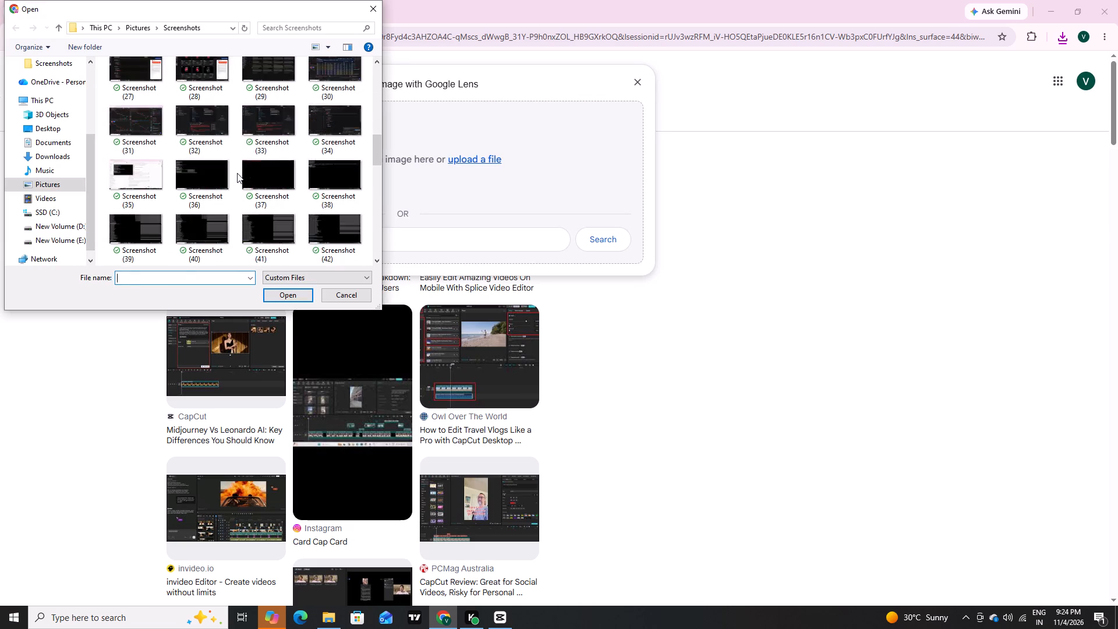
scroll(237, 173, down, 15)
scroll(243, 191, up, 10)
scroll(201, 219, down, 3)
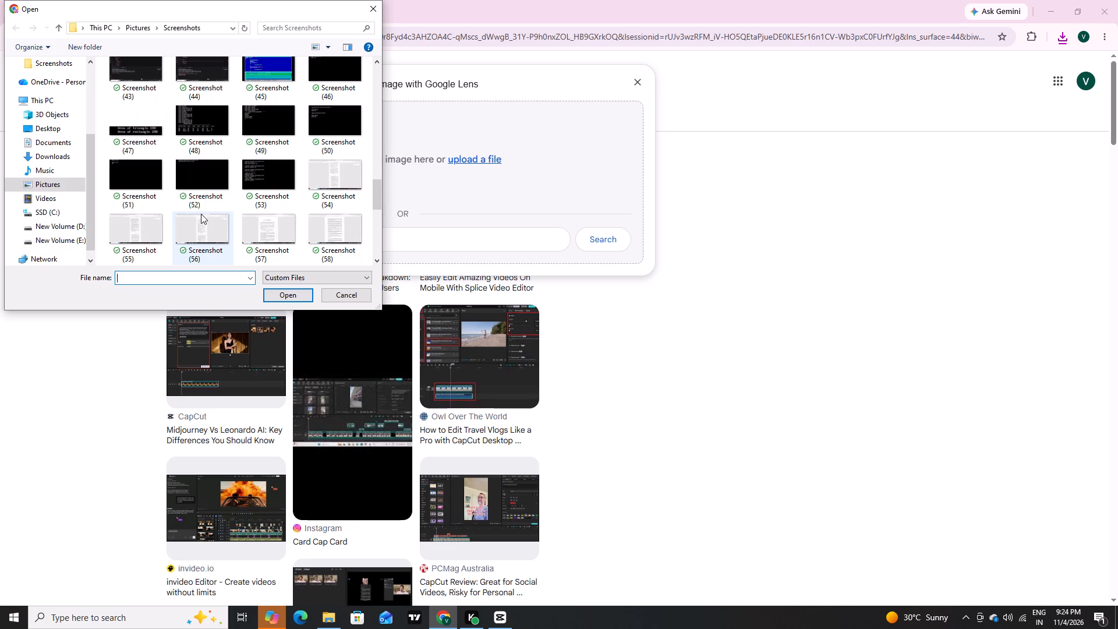
scroll(201, 214, down, 5)
click(201, 229)
click(284, 292)
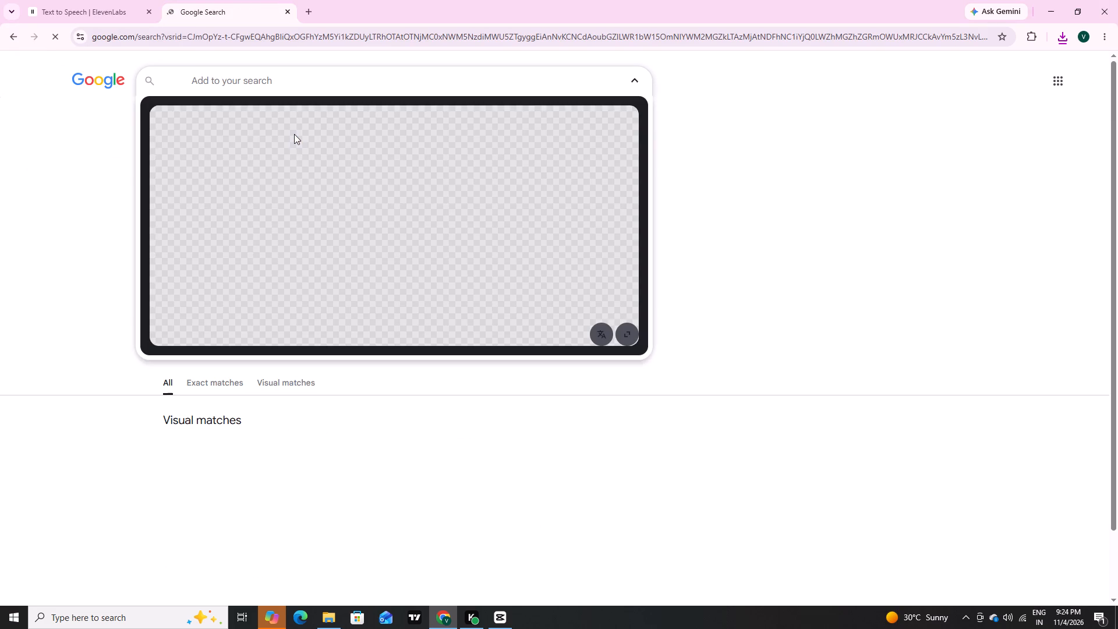
Refine the image search with the suggested words "value of this card".
click(261, 80)
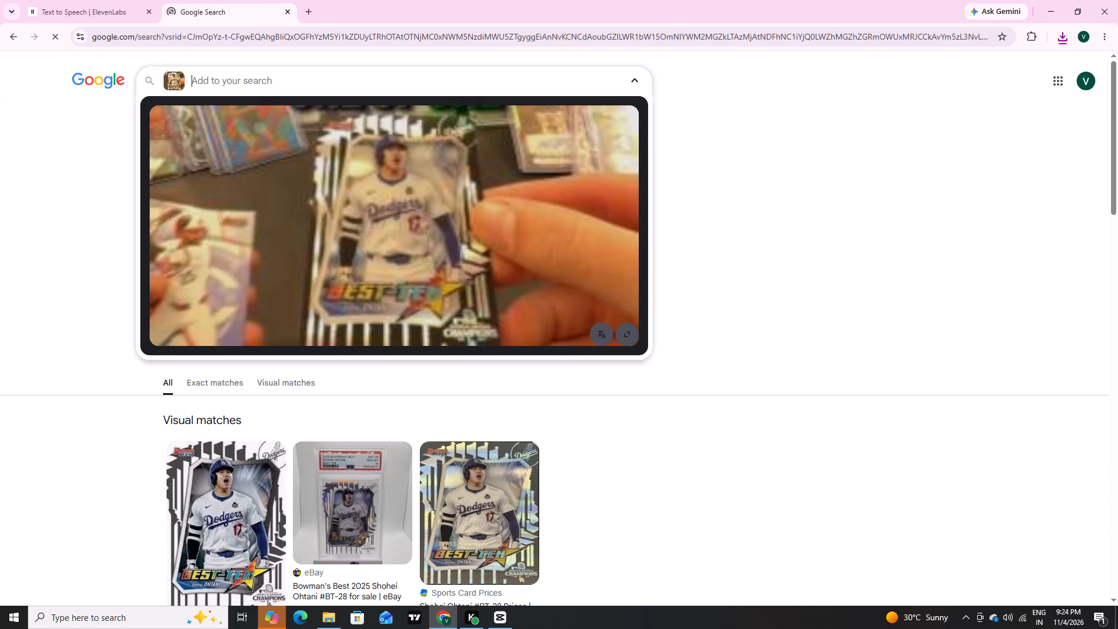
text(value)
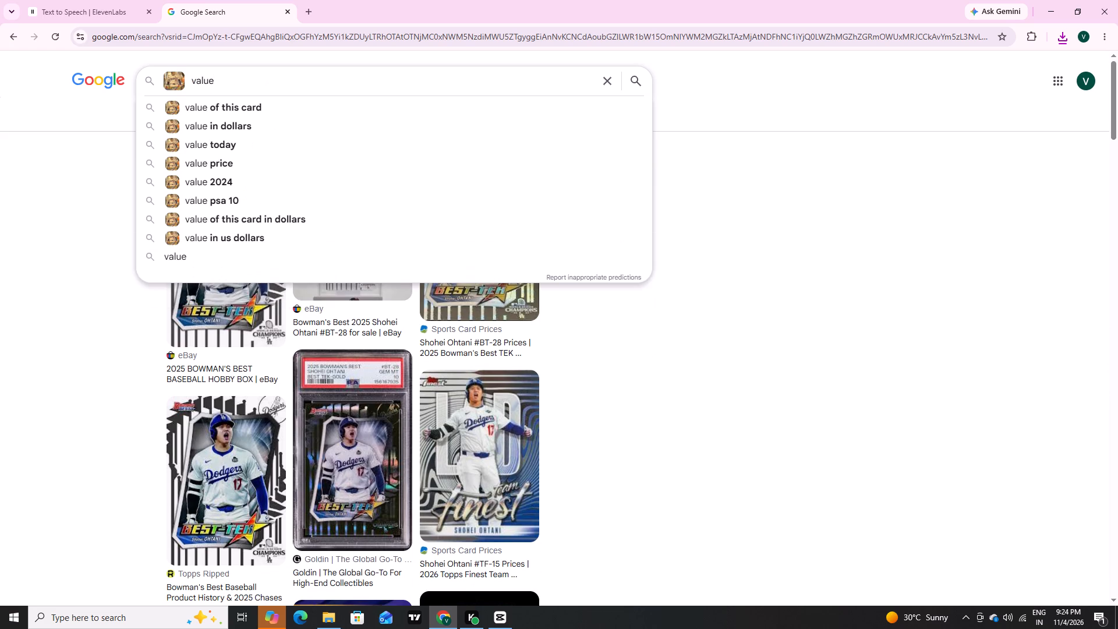
key(space)
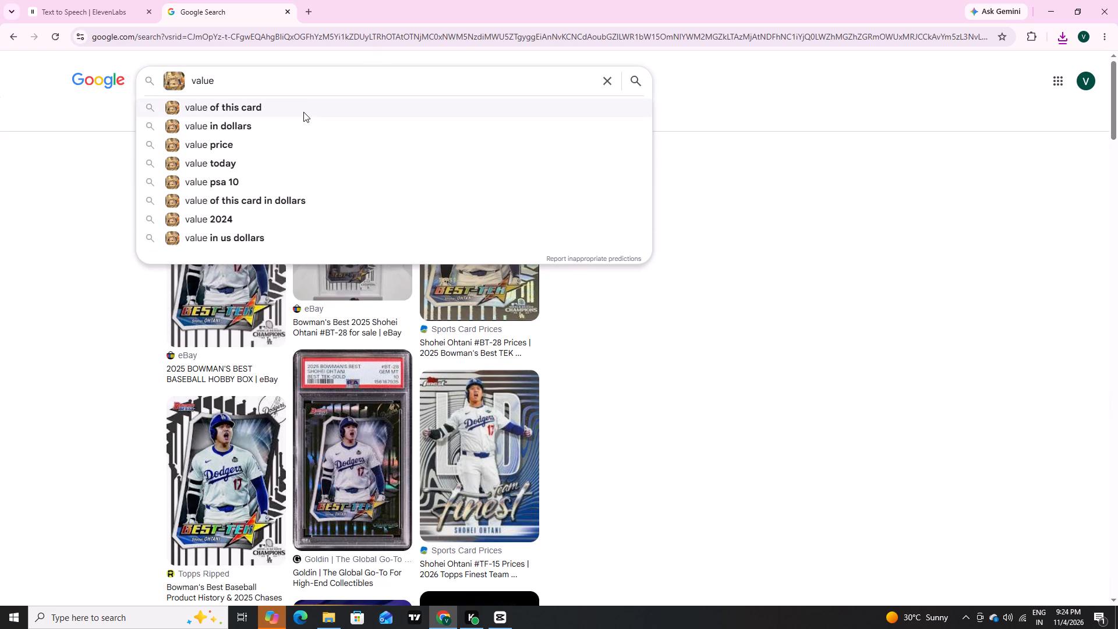
click(303, 112)
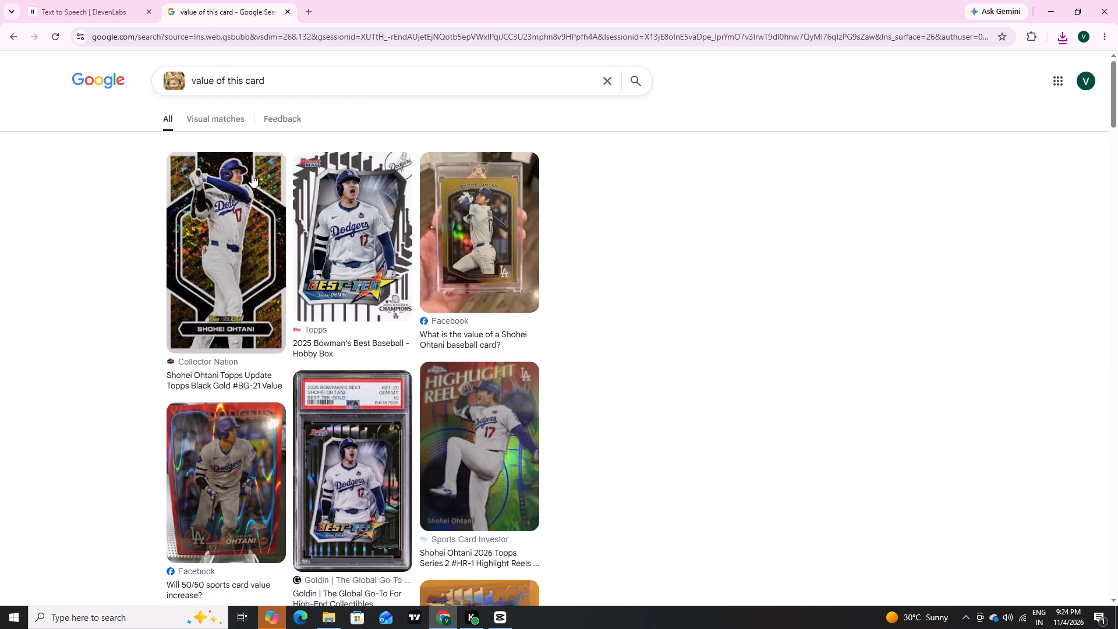
Look through the "value of this card" matches for a price of the Shohei Ohtani Best-Tek card.
scroll(252, 179, down, 11)
scroll(252, 181, up, 4)
scroll(252, 181, down, 1)
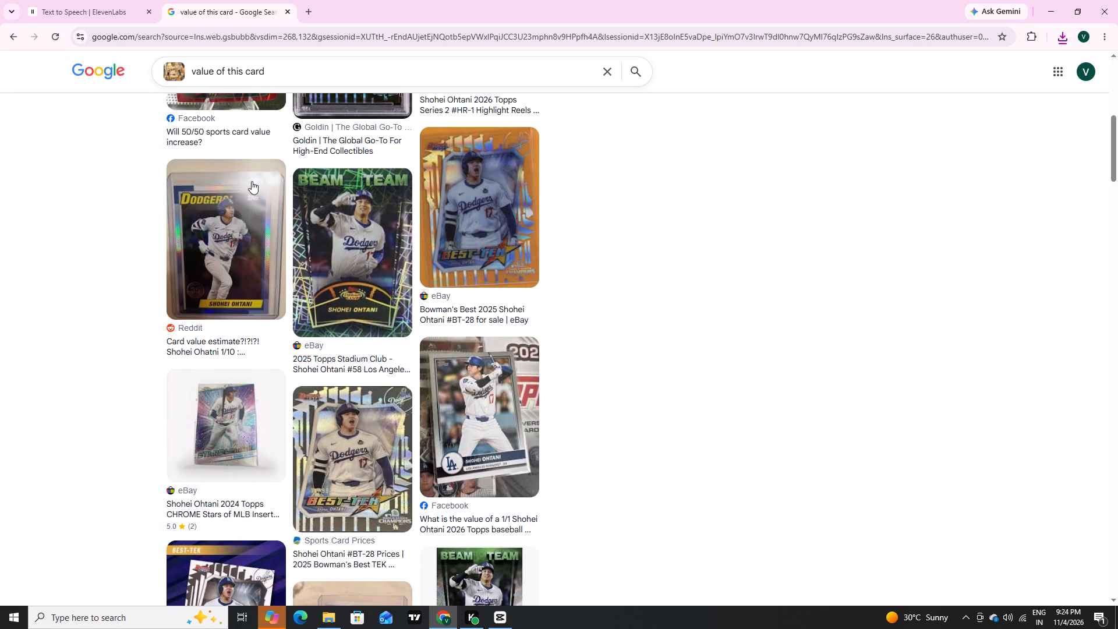
scroll(252, 181, down, 8)
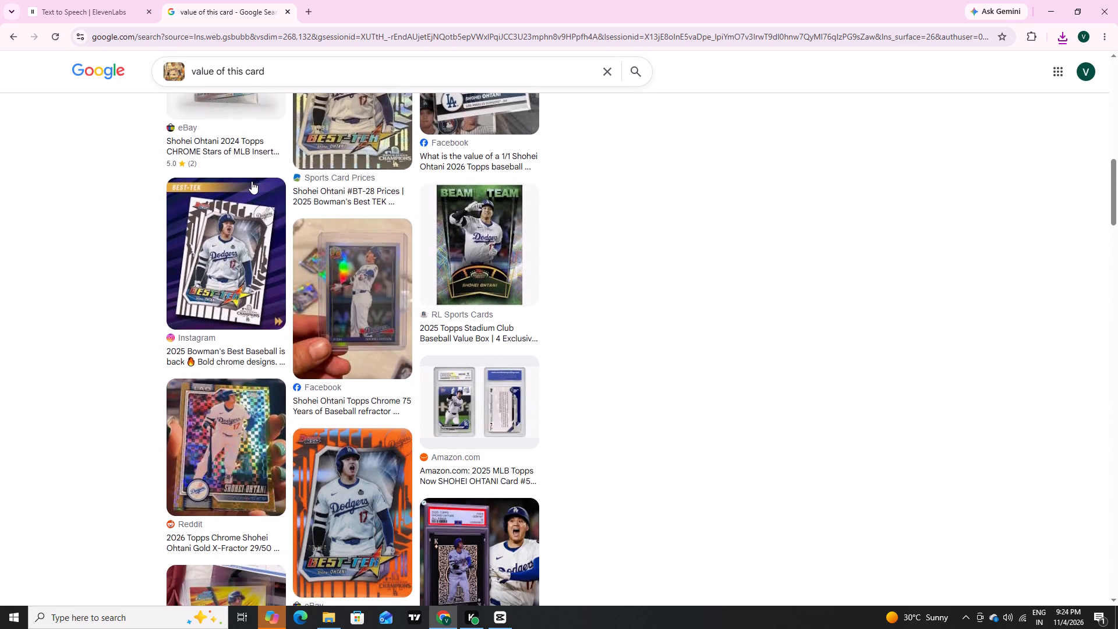
scroll(252, 181, down, 15)
scroll(252, 181, up, 1)
scroll(252, 181, down, 1)
scroll(252, 181, up, 1)
scroll(252, 181, down, 1)
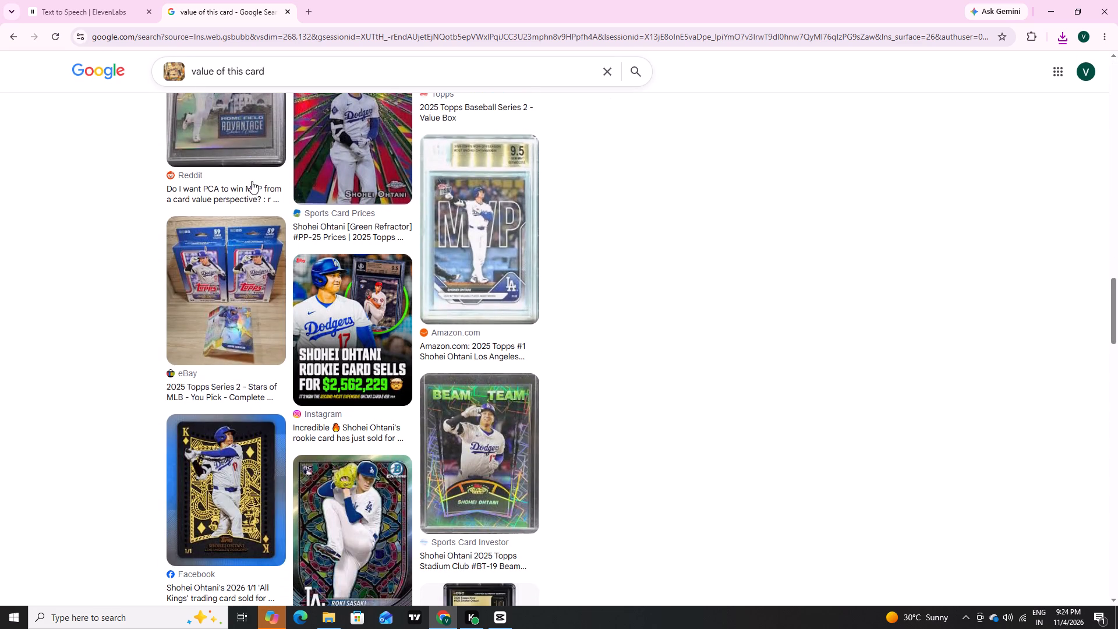
scroll(252, 181, down, 6)
scroll(252, 181, up, 15)
scroll(252, 181, down, 1)
scroll(252, 181, up, 3)
scroll(252, 181, down, 2)
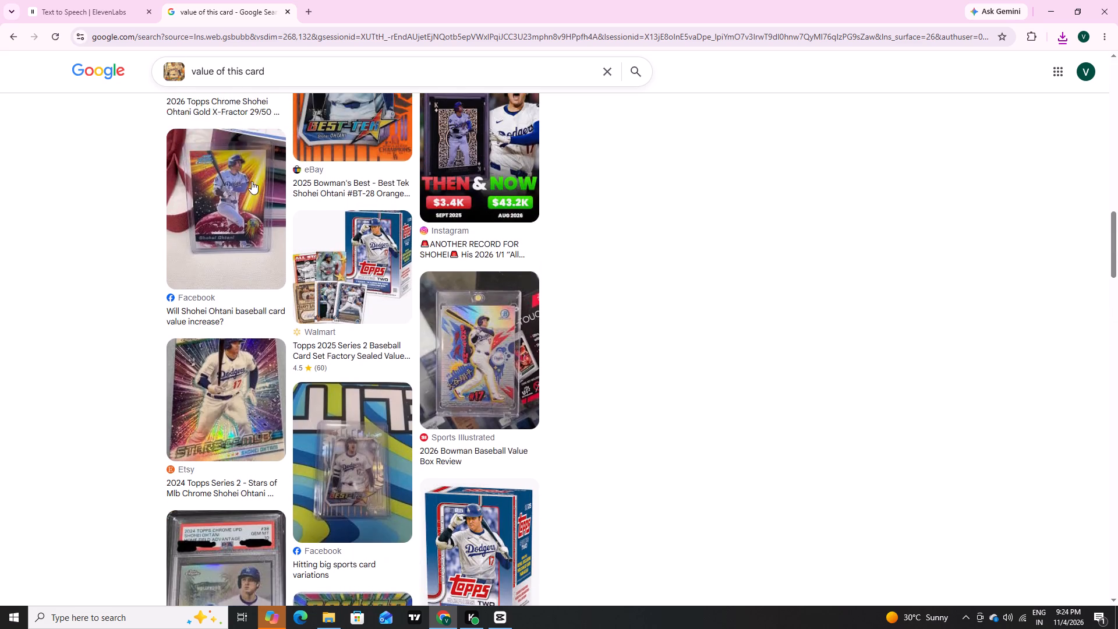
scroll(252, 181, up, 14)
scroll(252, 181, down, 1)
scroll(252, 181, up, 6)
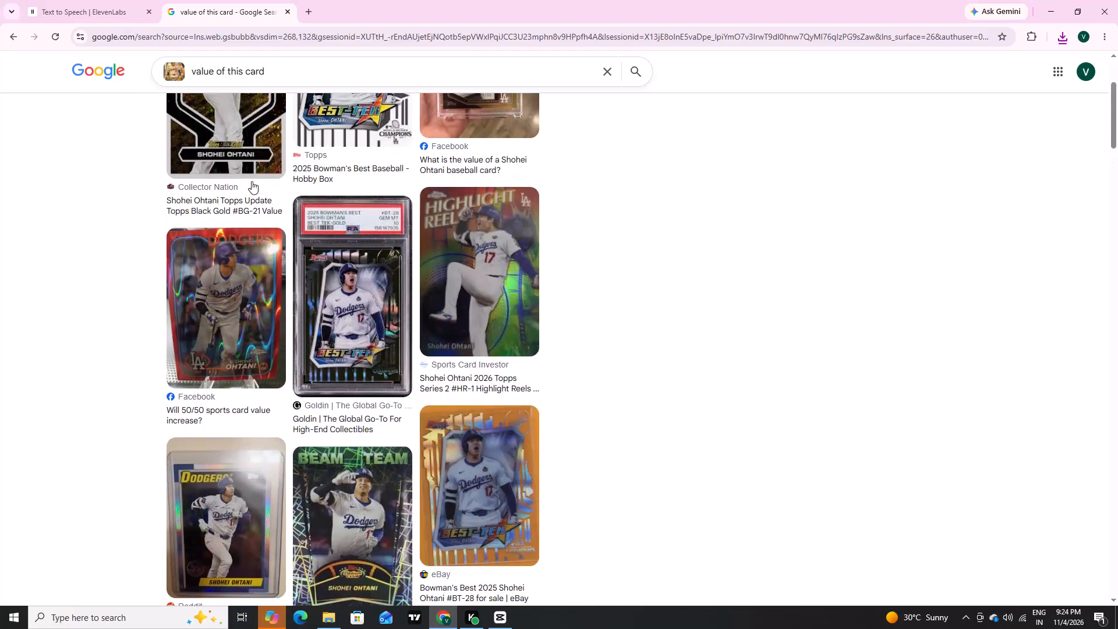
scroll(252, 181, up, 7)
scroll(252, 181, down, 1)
scroll(252, 181, up, 2)
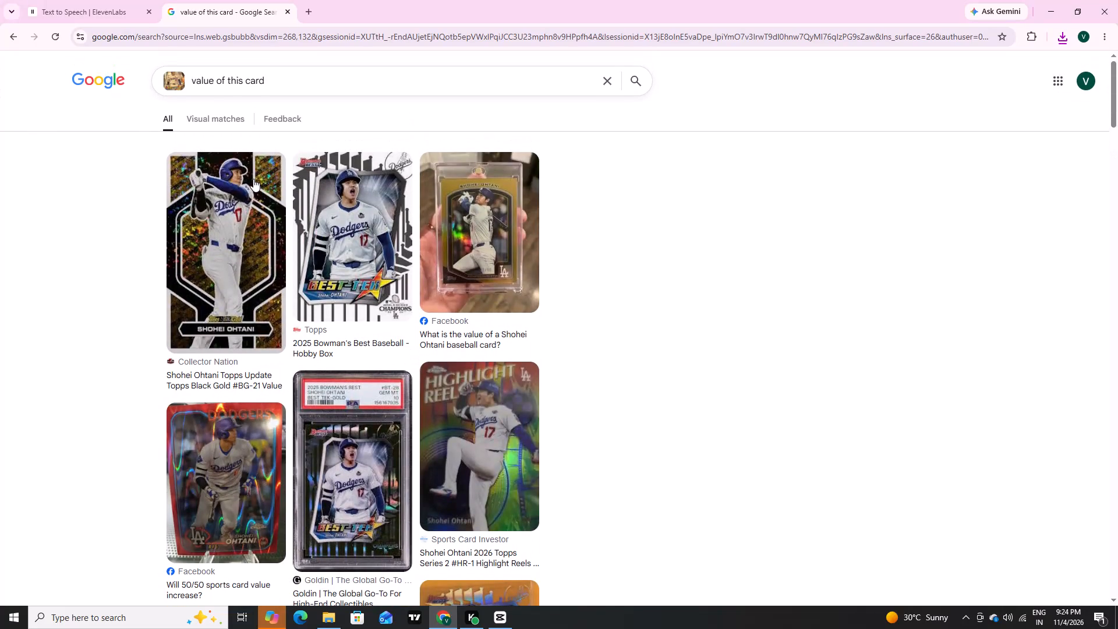
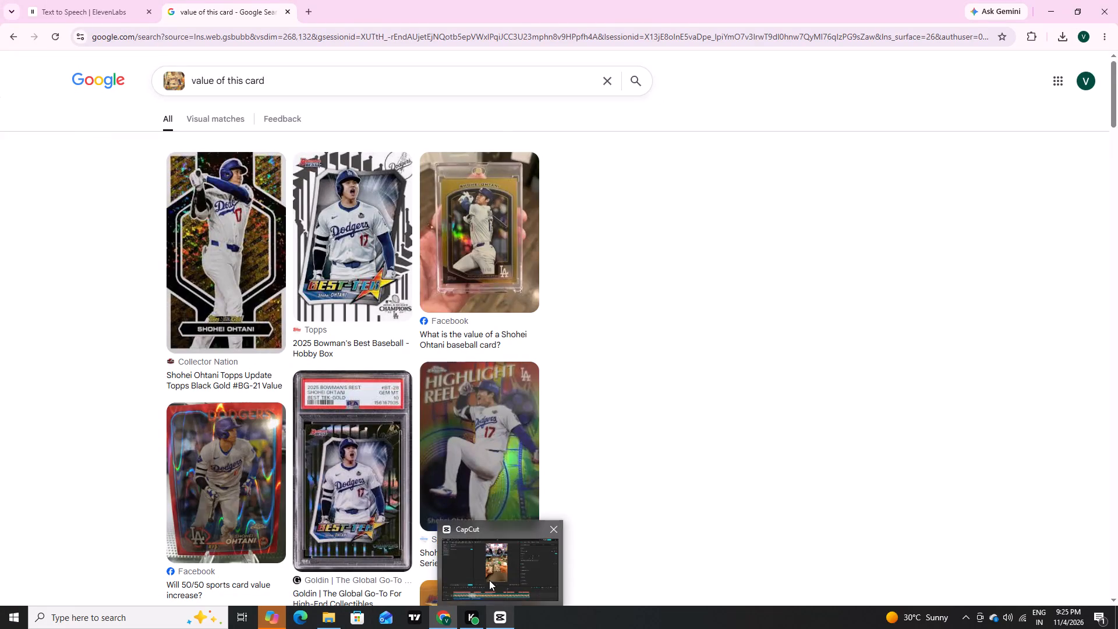
Switch to CapCut and move the playhead to 00:00:16:00, where the Ohtani card is laid on the table.
click(489, 580)
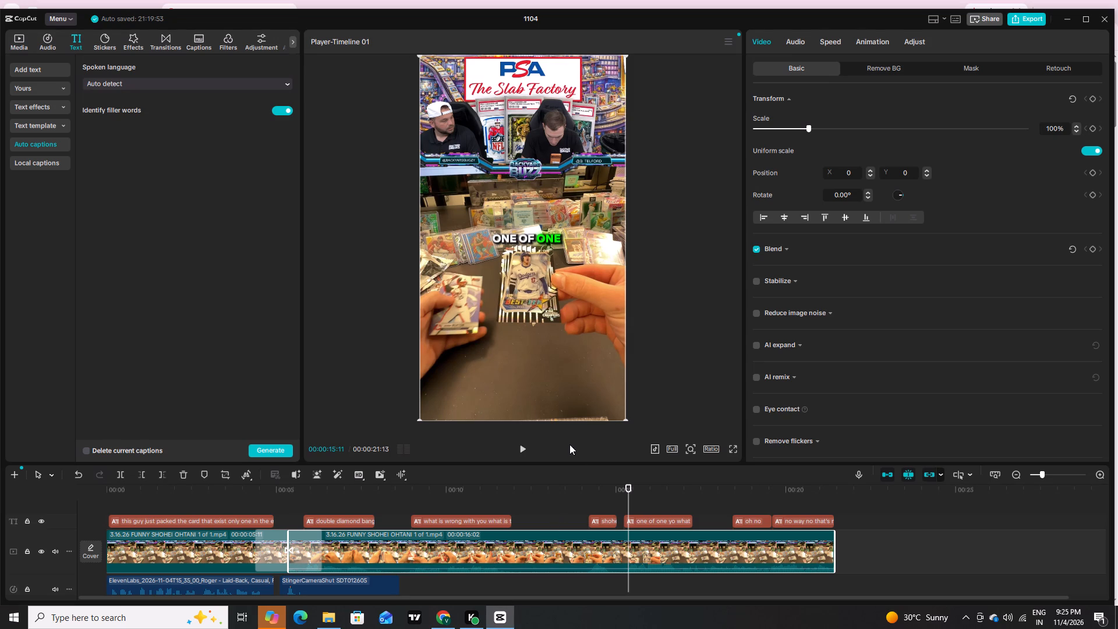
drag(630, 483, 635, 485)
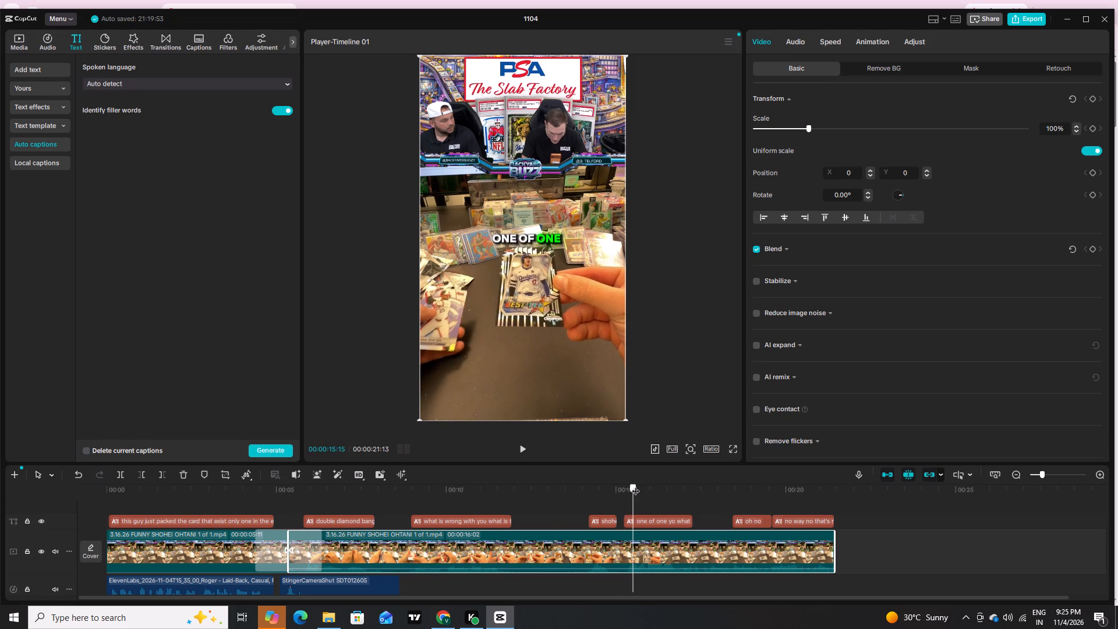
drag(635, 485, 649, 490)
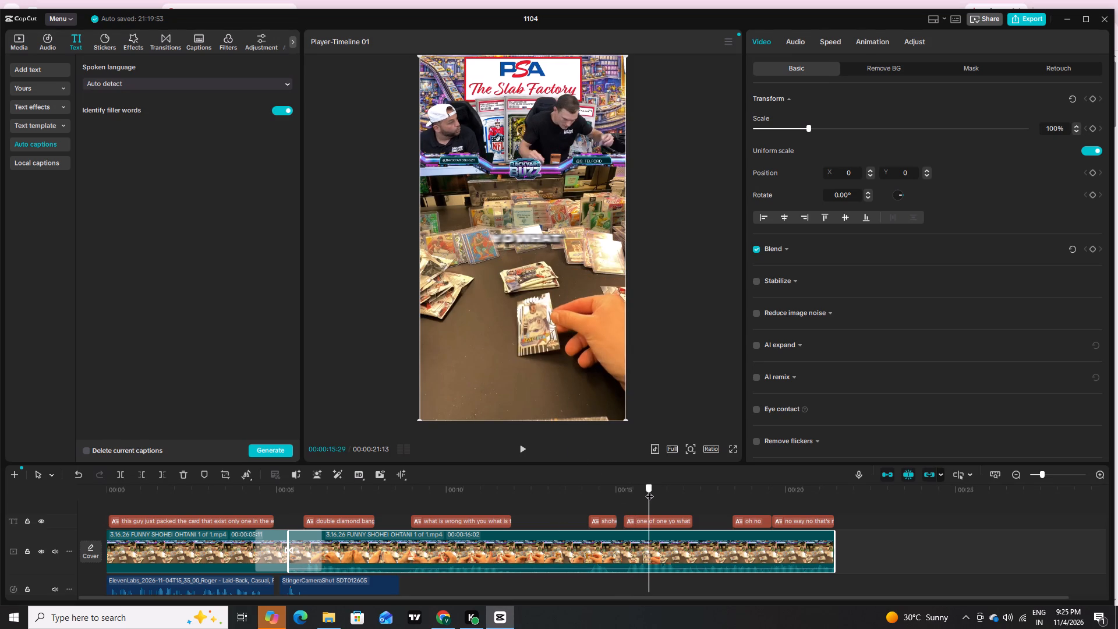
drag(649, 490, 650, 494)
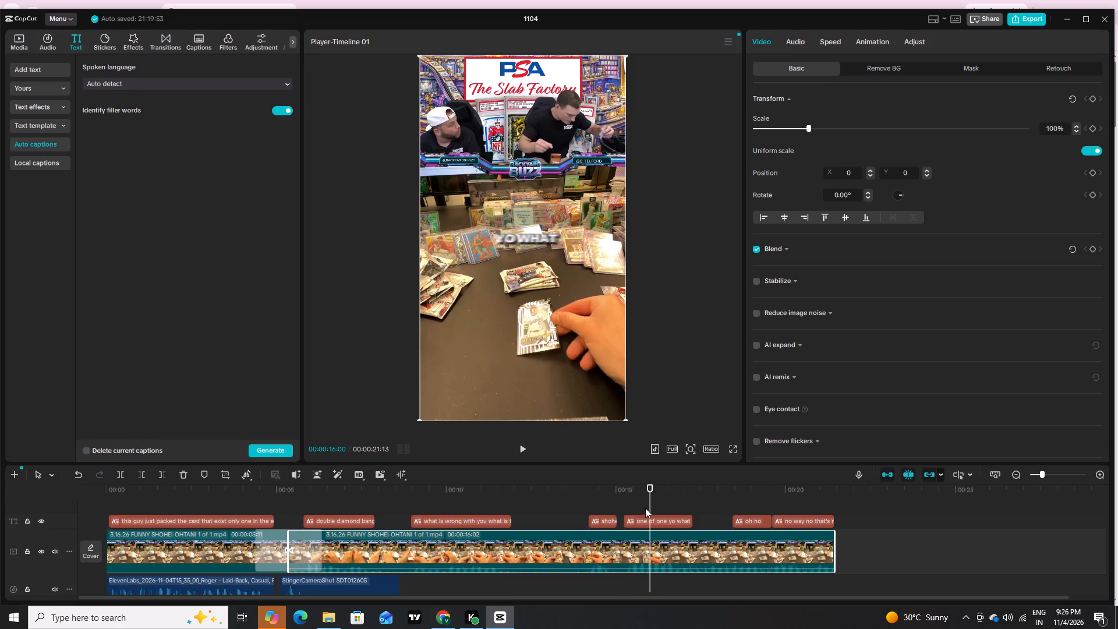
scroll(699, 499, down, 3)
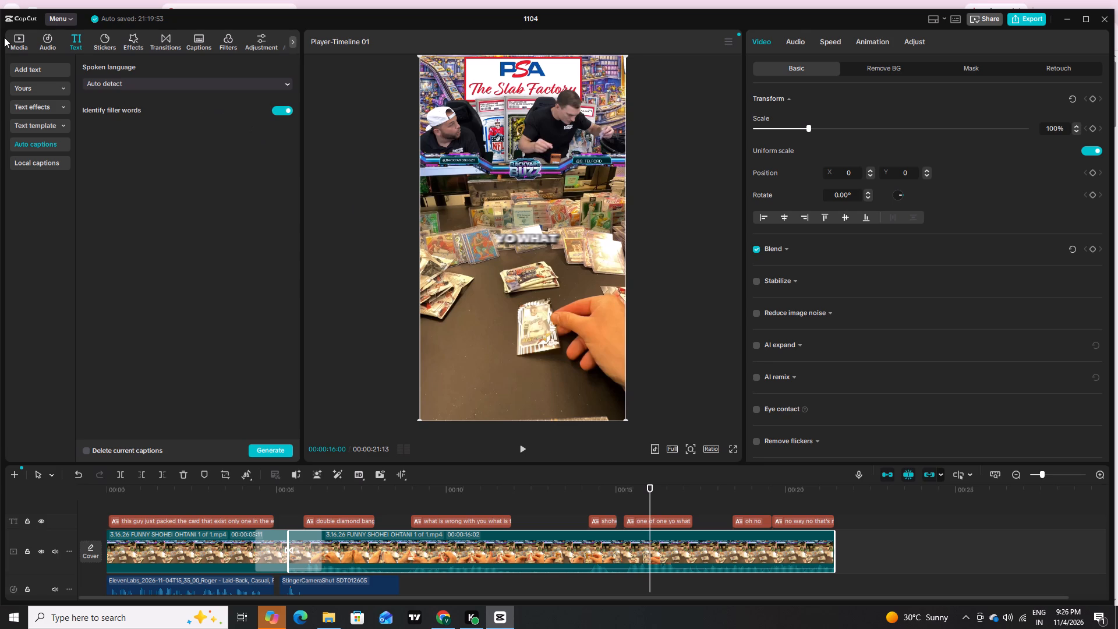
Import the s-l400 card image from the Downloads folder into the project media.
click(15, 38)
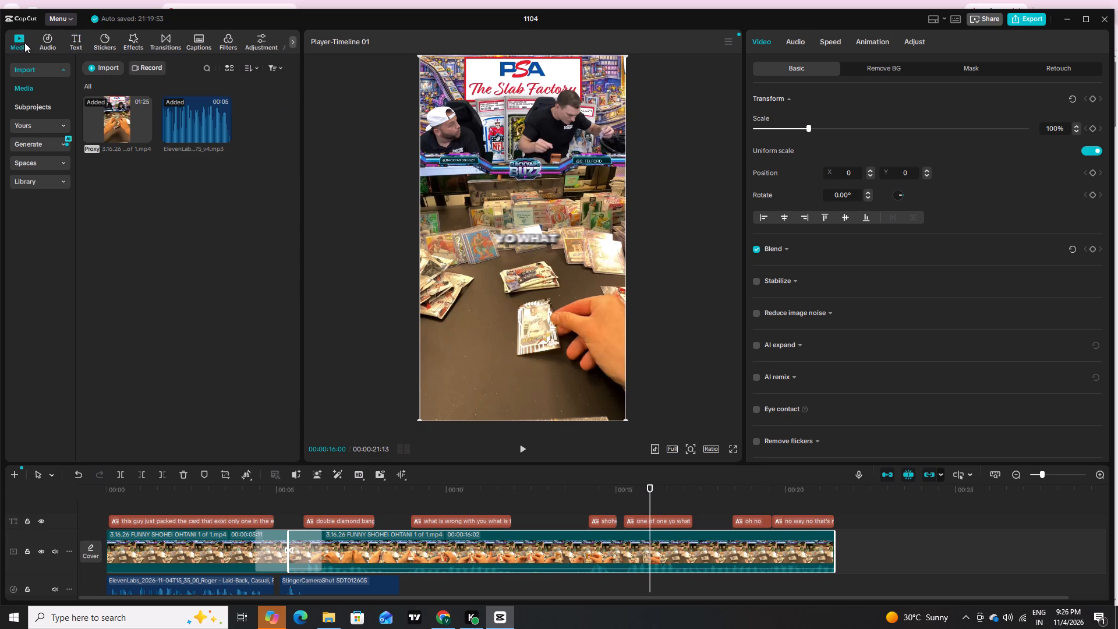
click(97, 64)
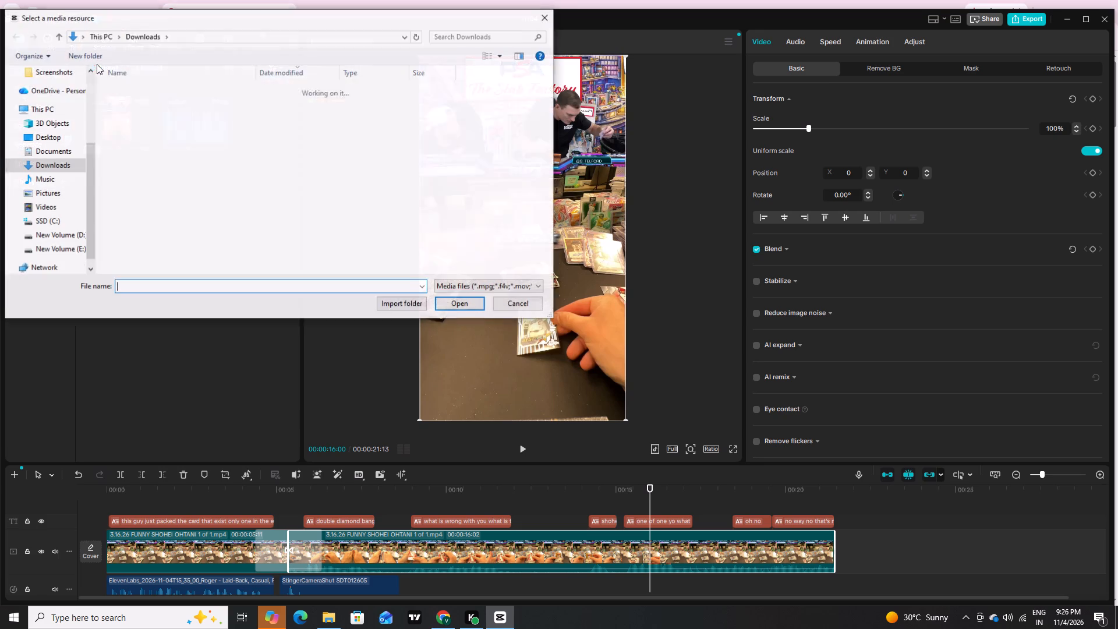
click(139, 107)
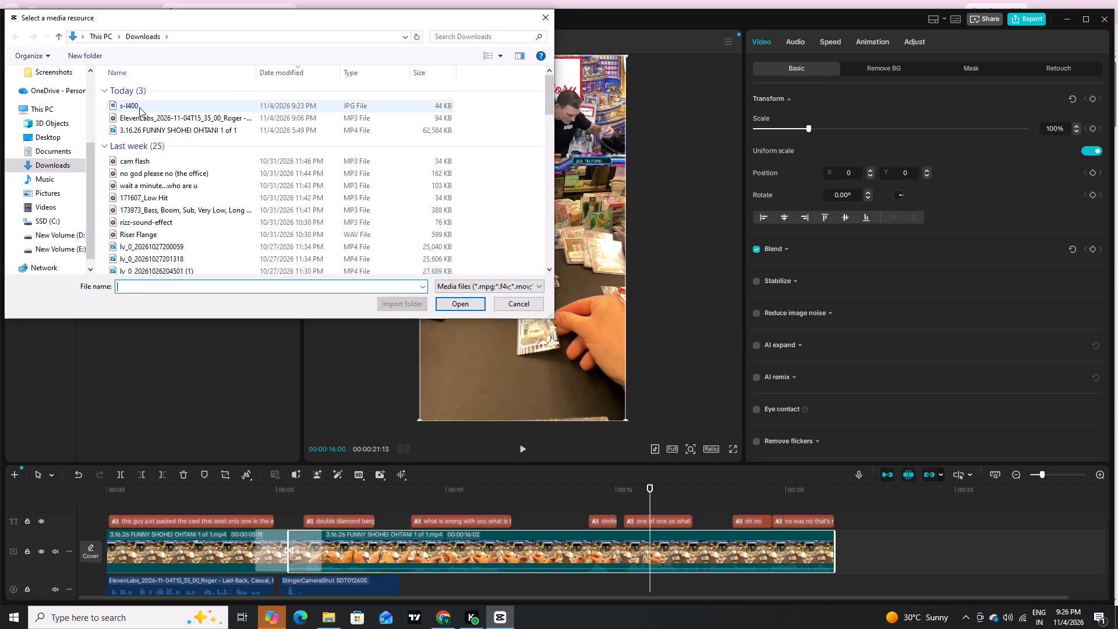
click(475, 308)
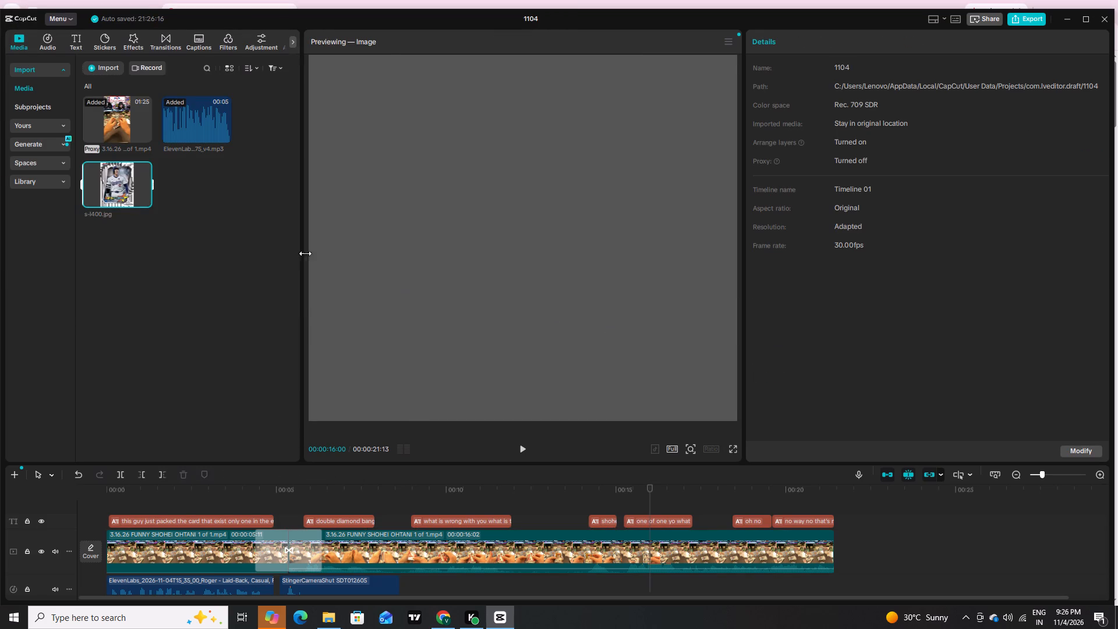
Place s-l400.jpg on an overlay track above the main video, starting at the playhead at 00:00:16:00.
drag(114, 188, 785, 586)
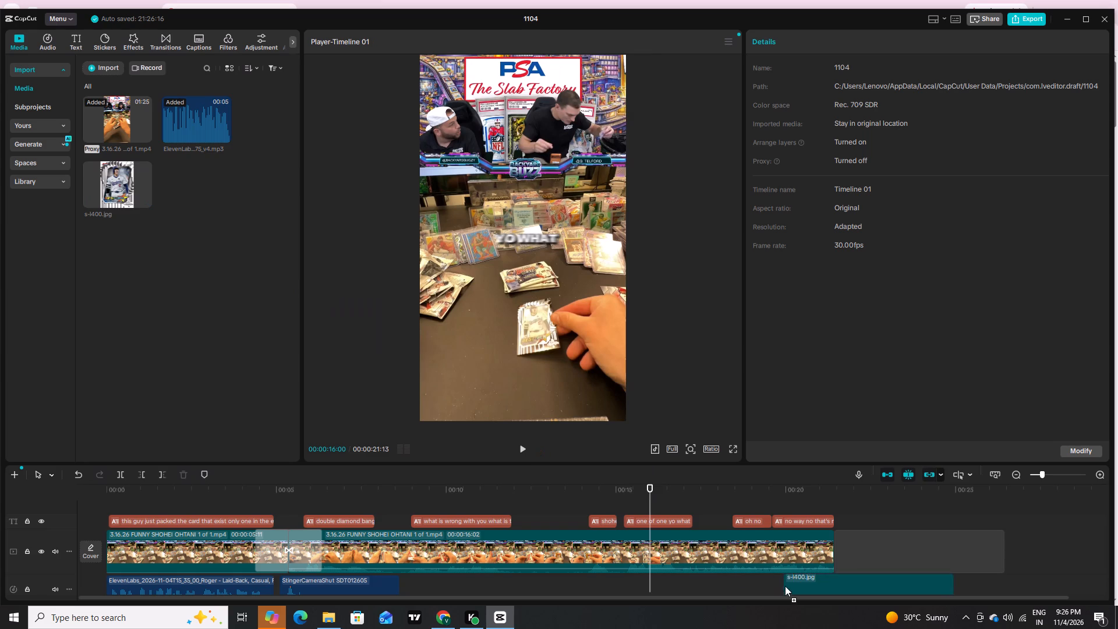
drag(785, 586, 717, 586)
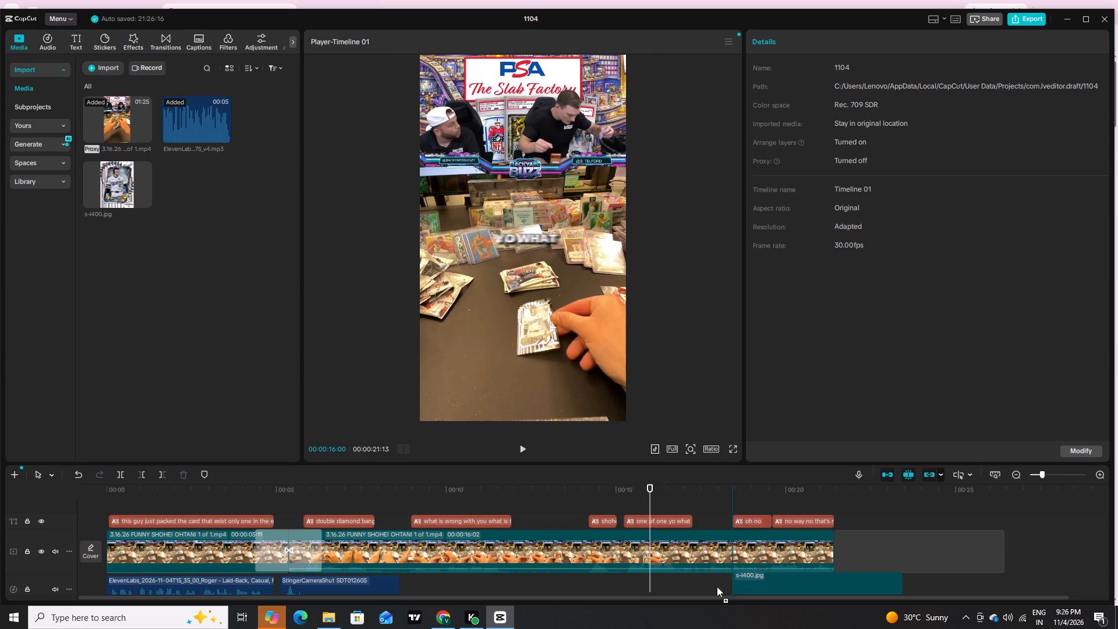
drag(717, 586, 651, 586)
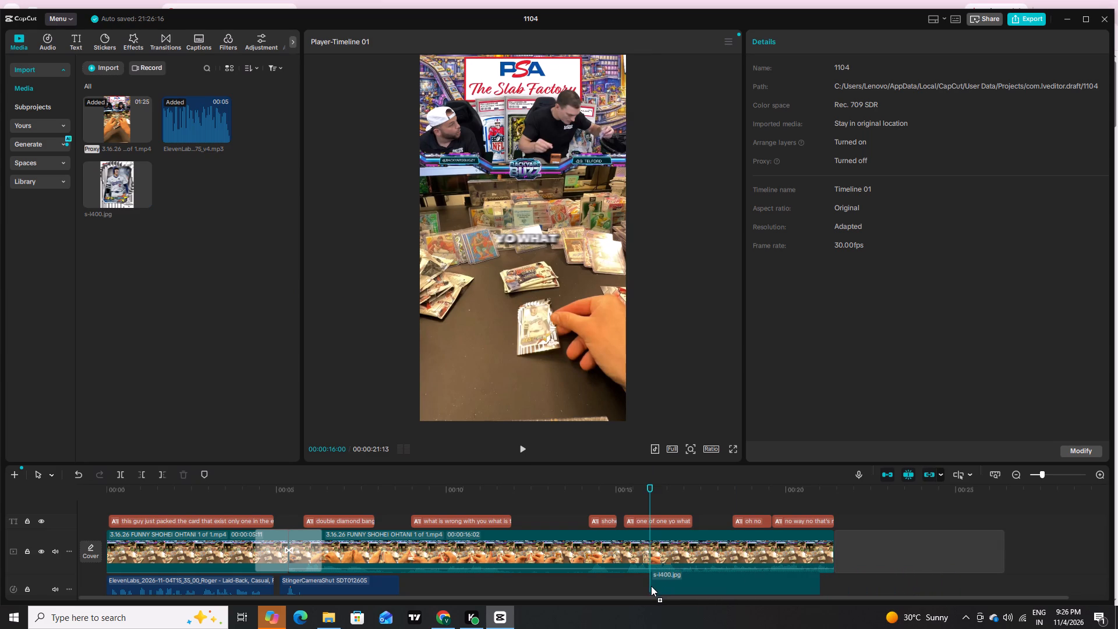
drag(651, 586, 651, 589)
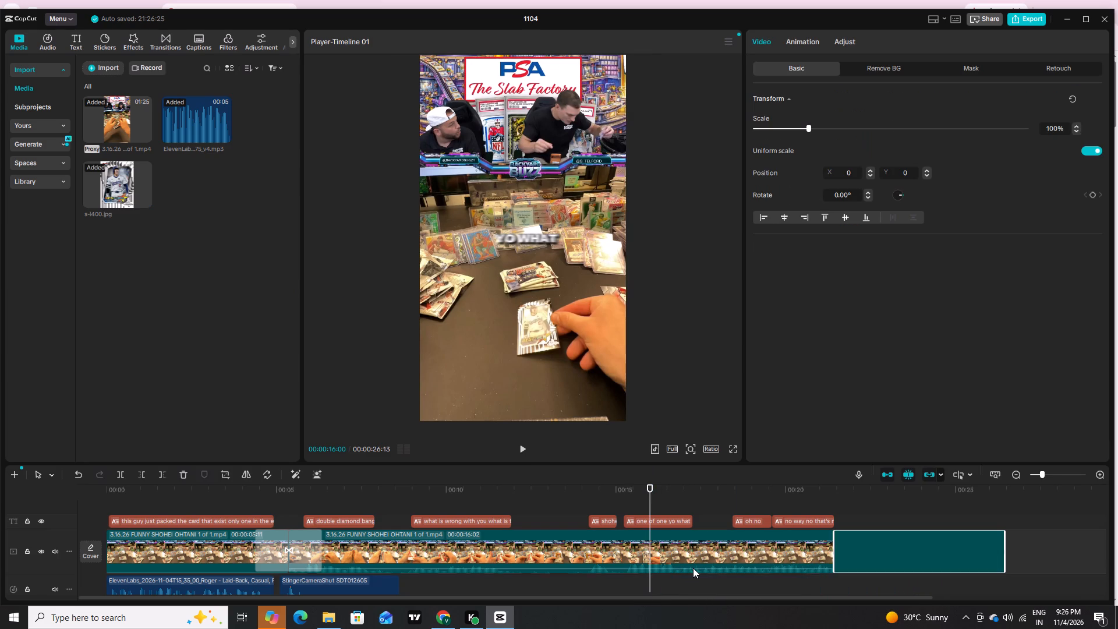
scroll(731, 563, down, 3)
drag(879, 515, 848, 553)
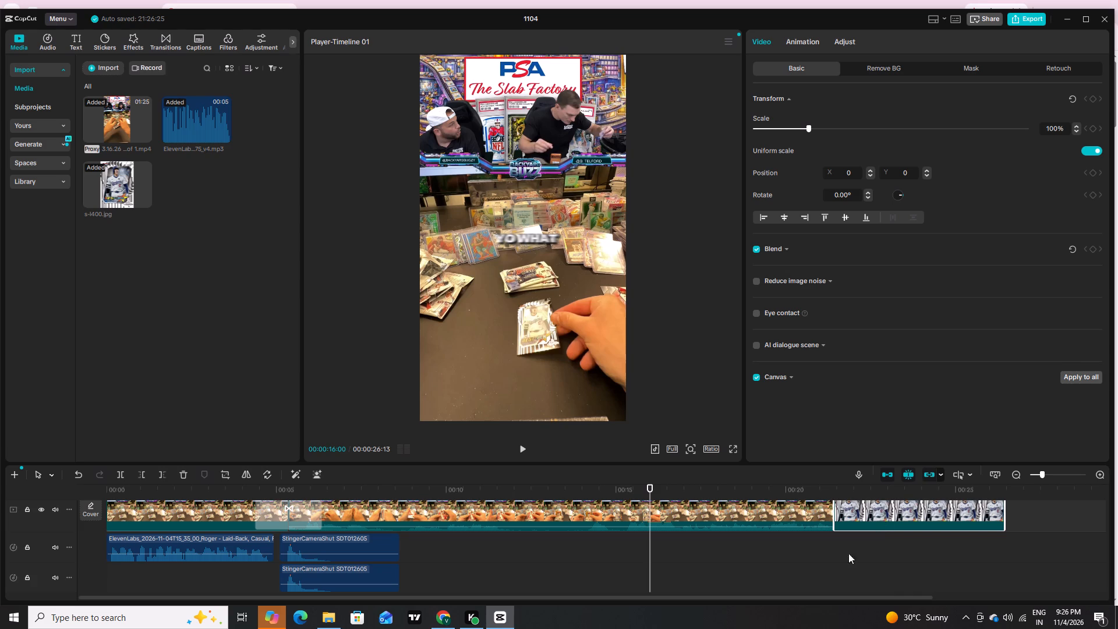
drag(848, 553, 694, 558)
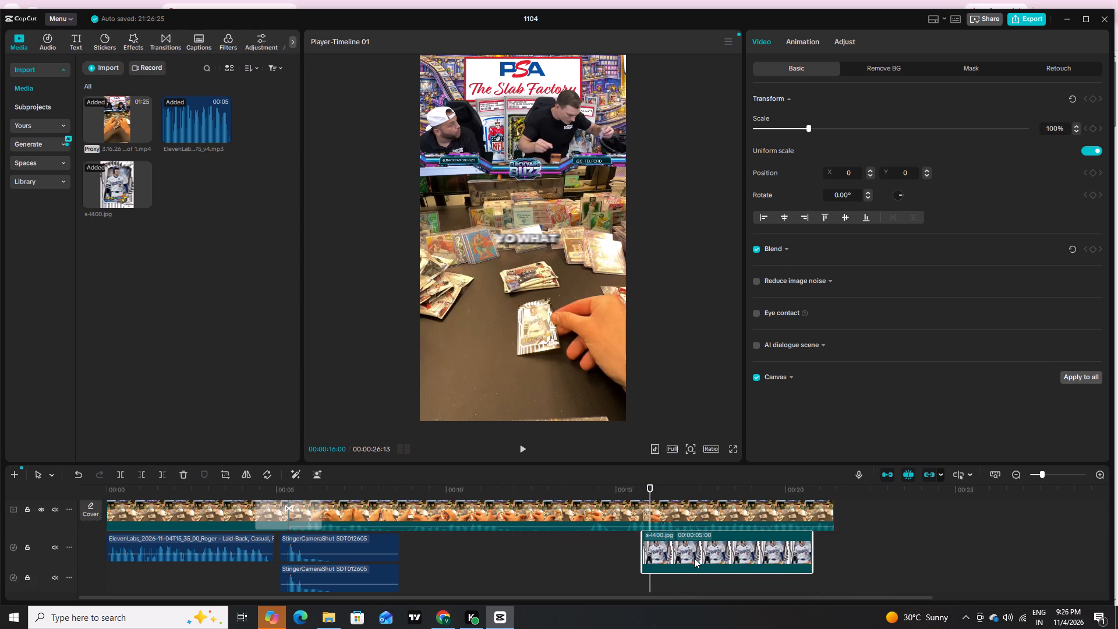
drag(694, 558, 698, 558)
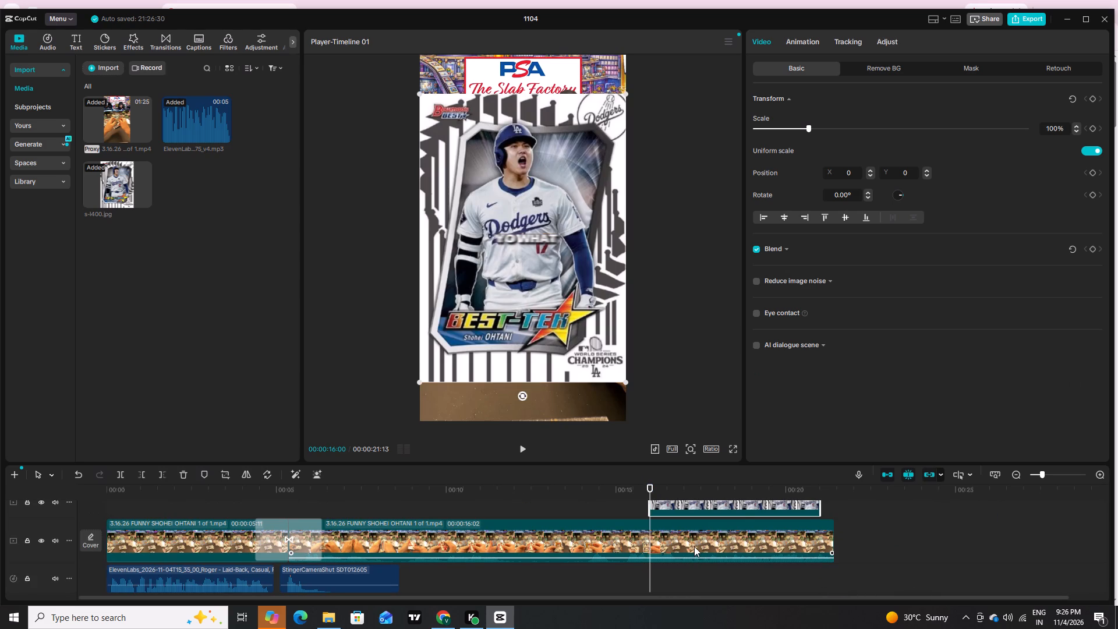
scroll(694, 545, up, 2)
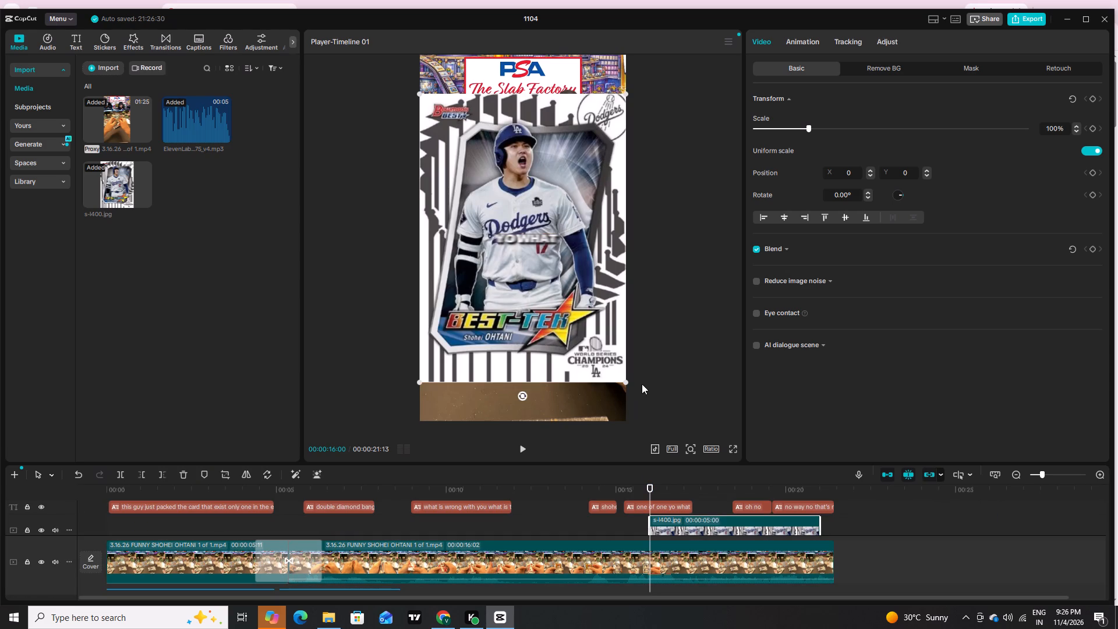
Scale the card image overlay down to 72%, keeping it centred in the frame.
drag(623, 380, 586, 354)
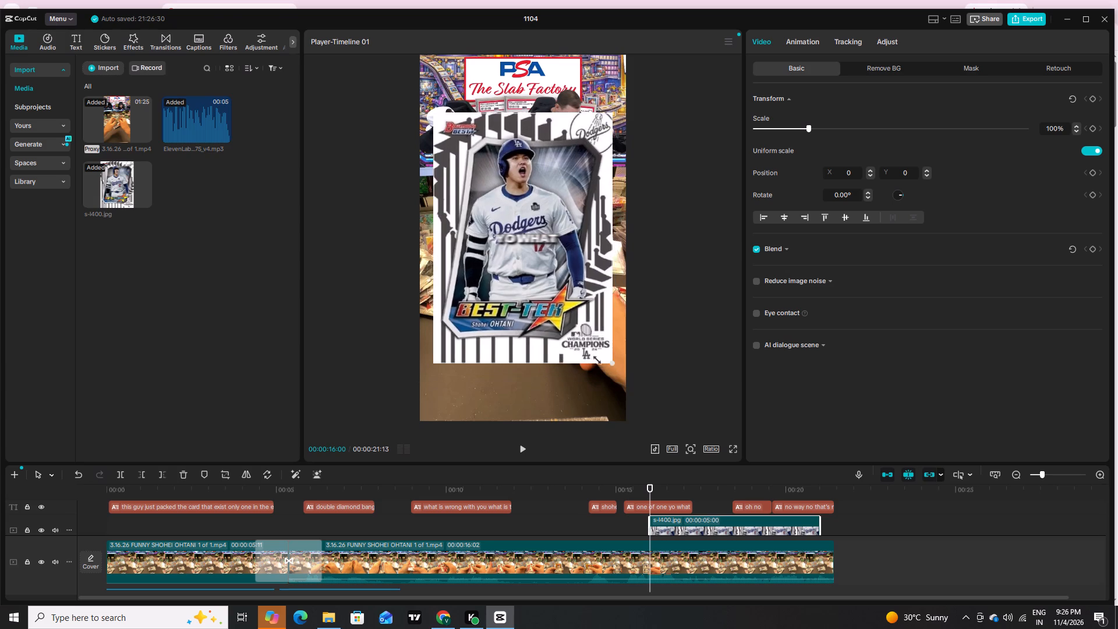
drag(586, 354, 537, 325)
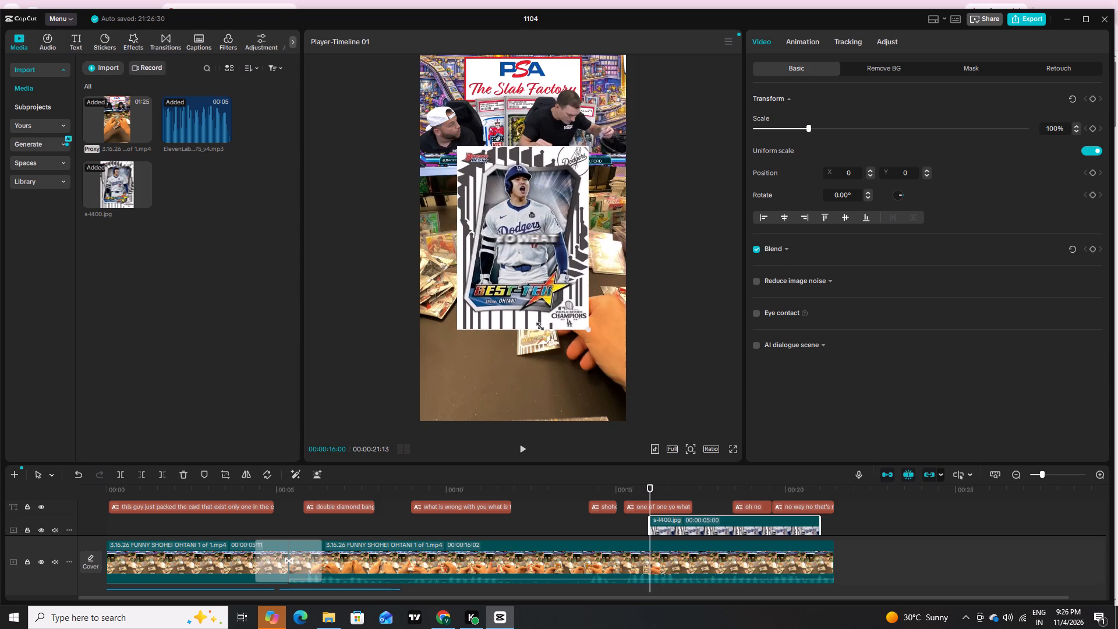
drag(537, 325, 547, 343)
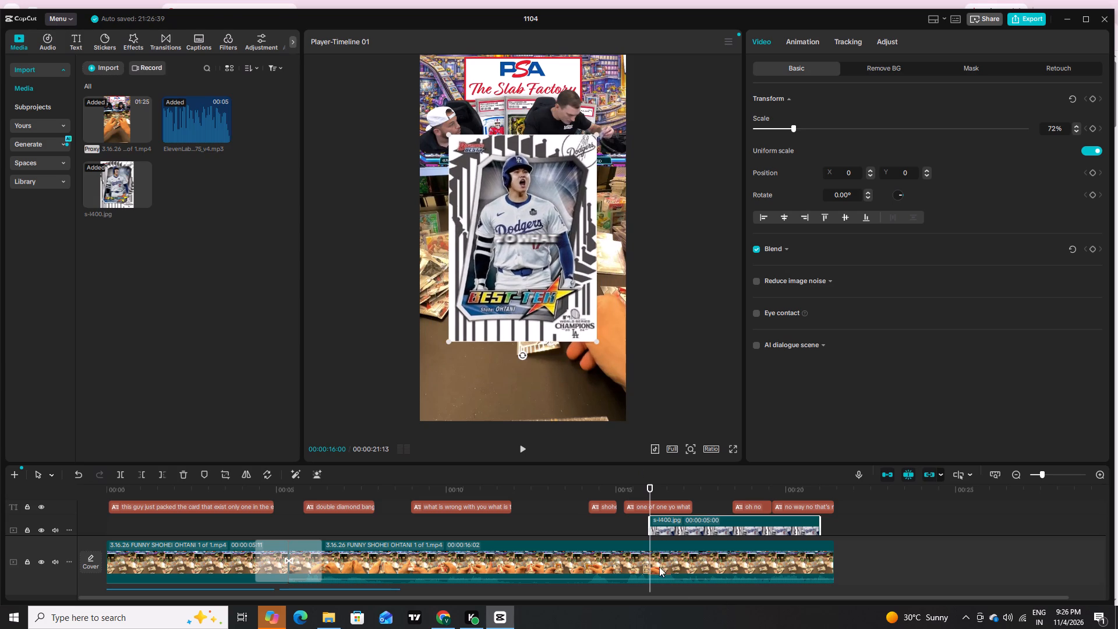
Split the main video clip at 00:00:16:00, where the card image overlay starts.
click(659, 563)
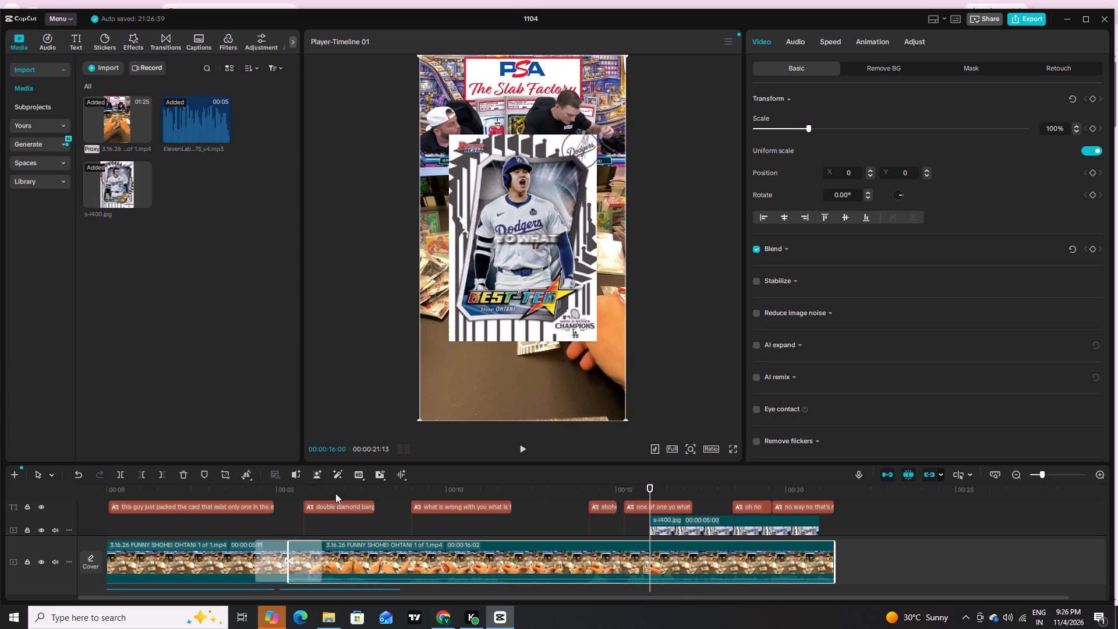
click(121, 473)
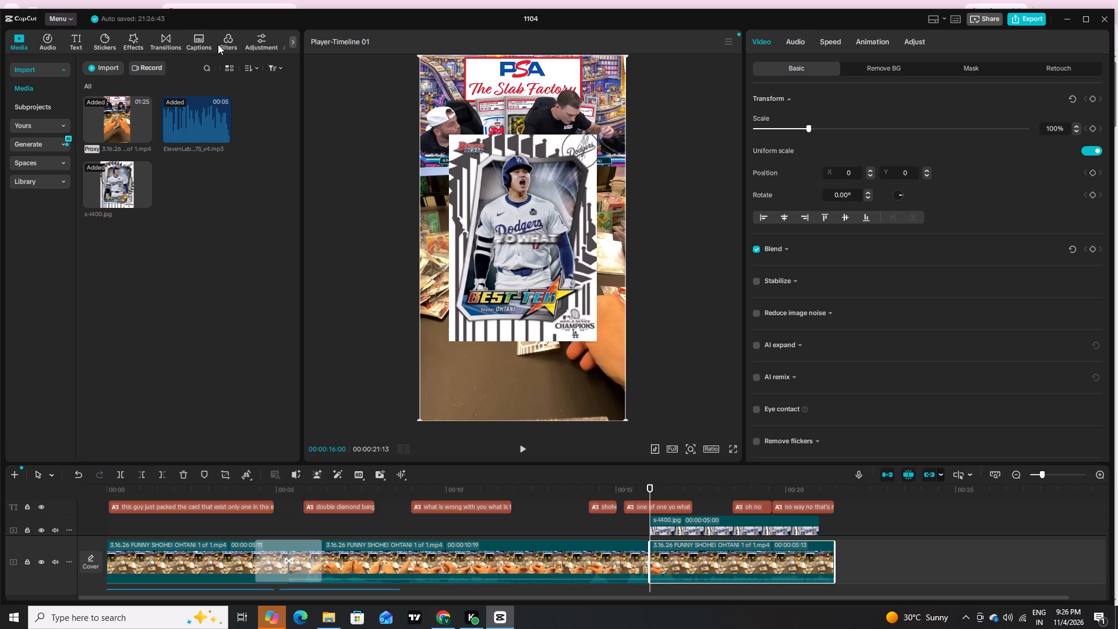
Search the video effects for "blur" and apply the first Blur effect to the main clip segment beneath the card image.
click(128, 40)
click(134, 69)
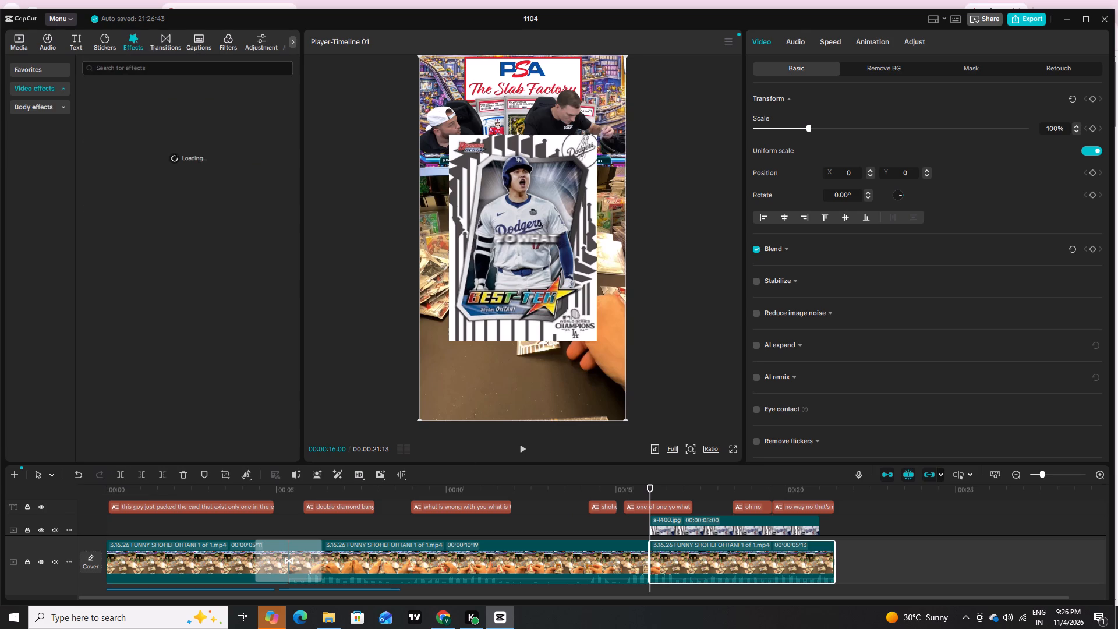
text(blur)
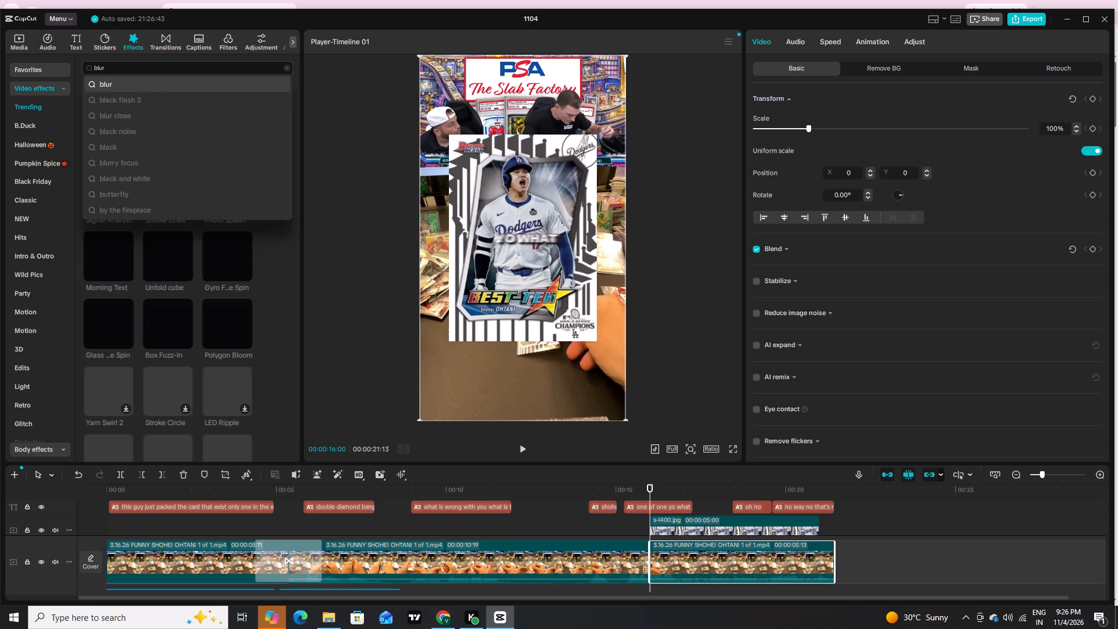
click(154, 81)
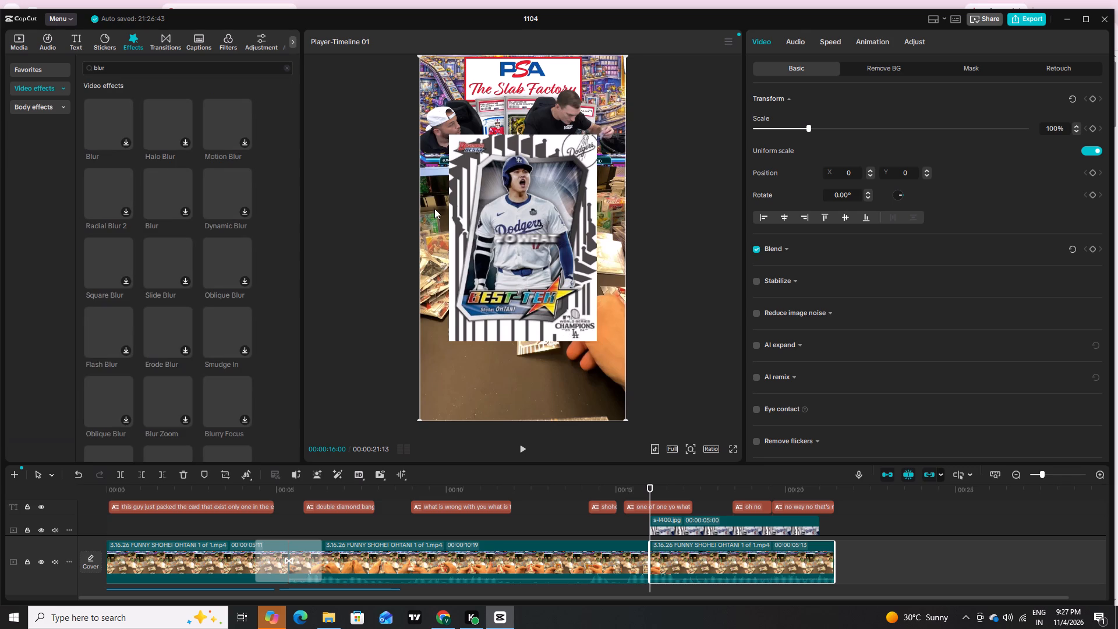
click(117, 123)
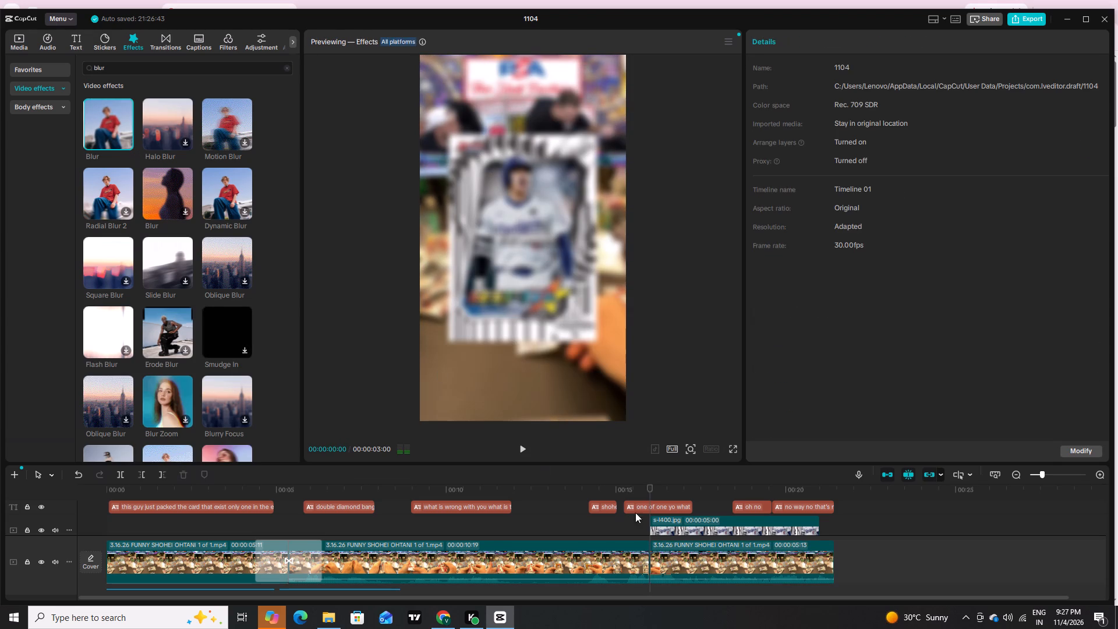
click(682, 497)
double_click(680, 491)
drag(98, 121, 224, 227)
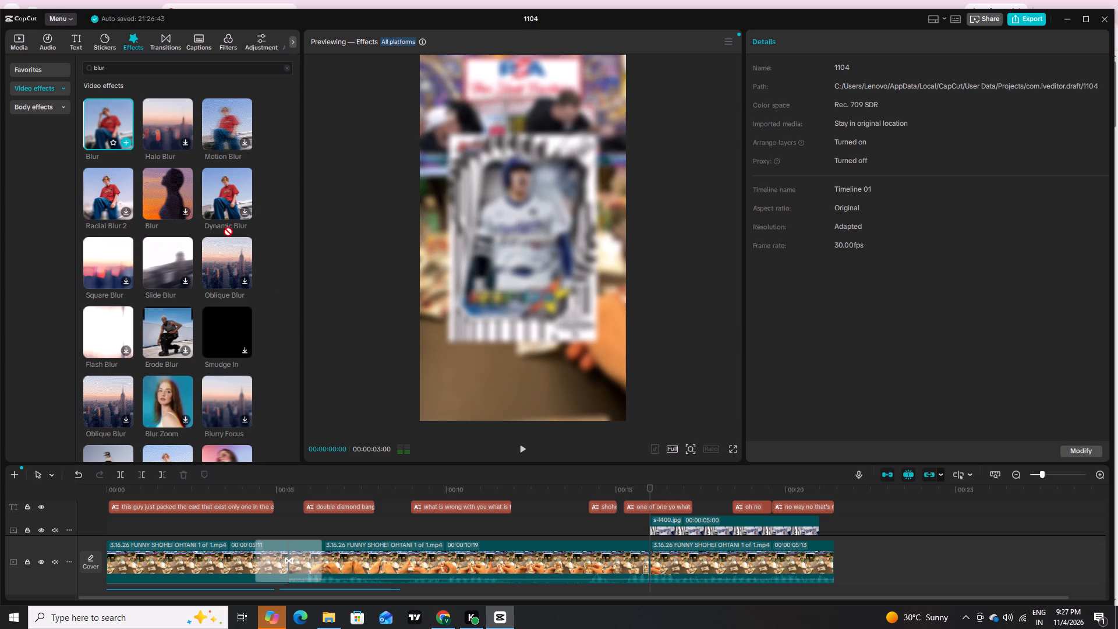
drag(224, 227, 691, 562)
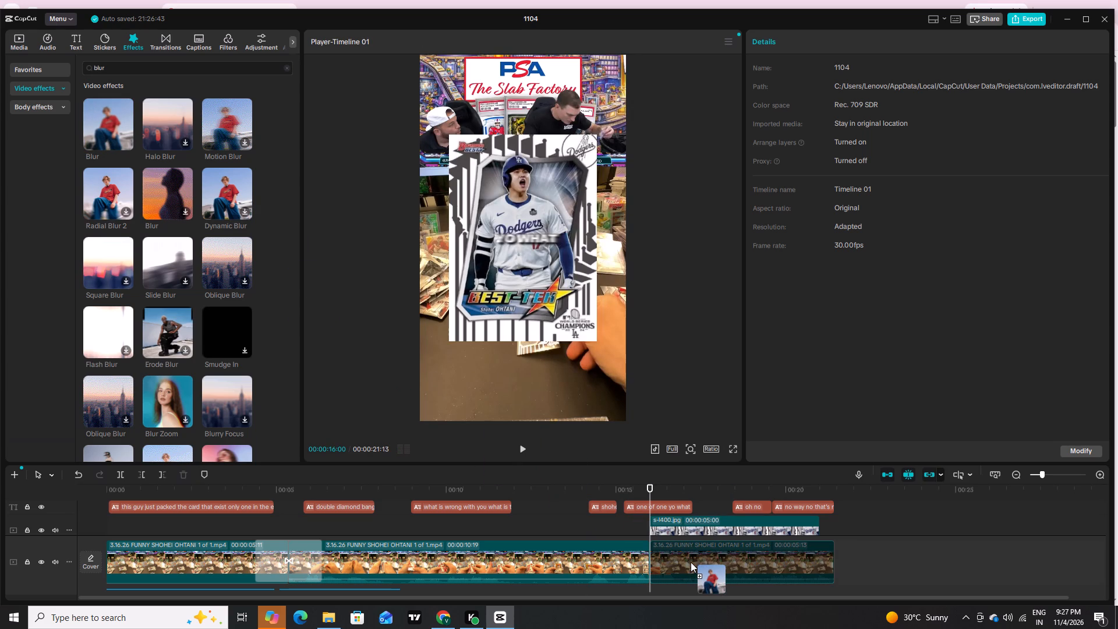
drag(691, 562, 691, 560)
click(691, 560)
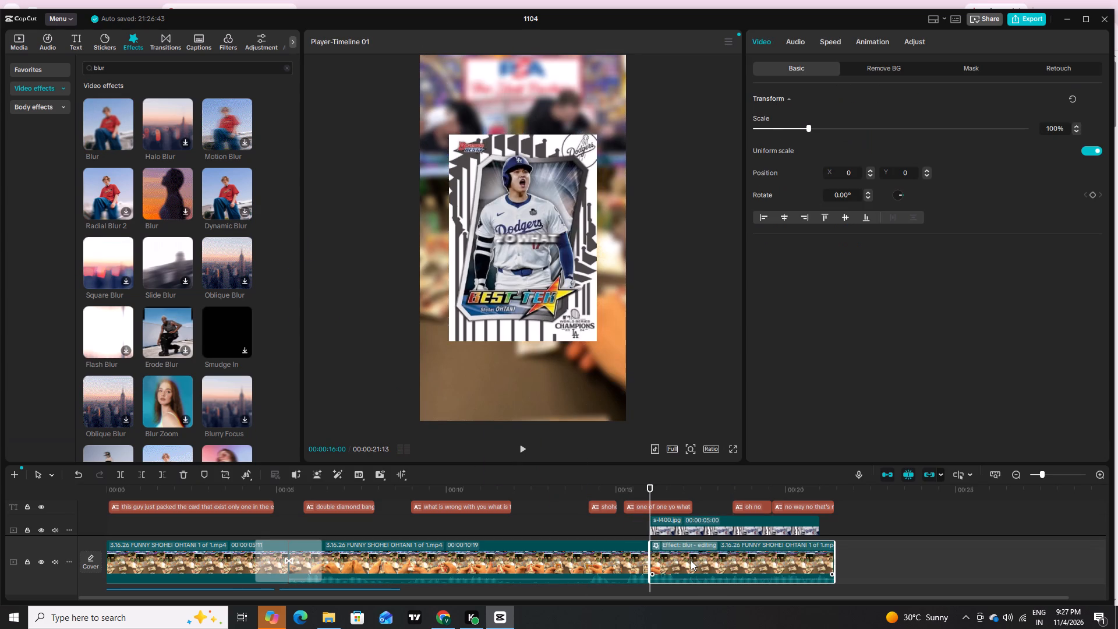
Play back the card image's entrance over the blurred background from 00:00:15:20, and set the playhead at 00:00:16:04.
drag(648, 489, 638, 489)
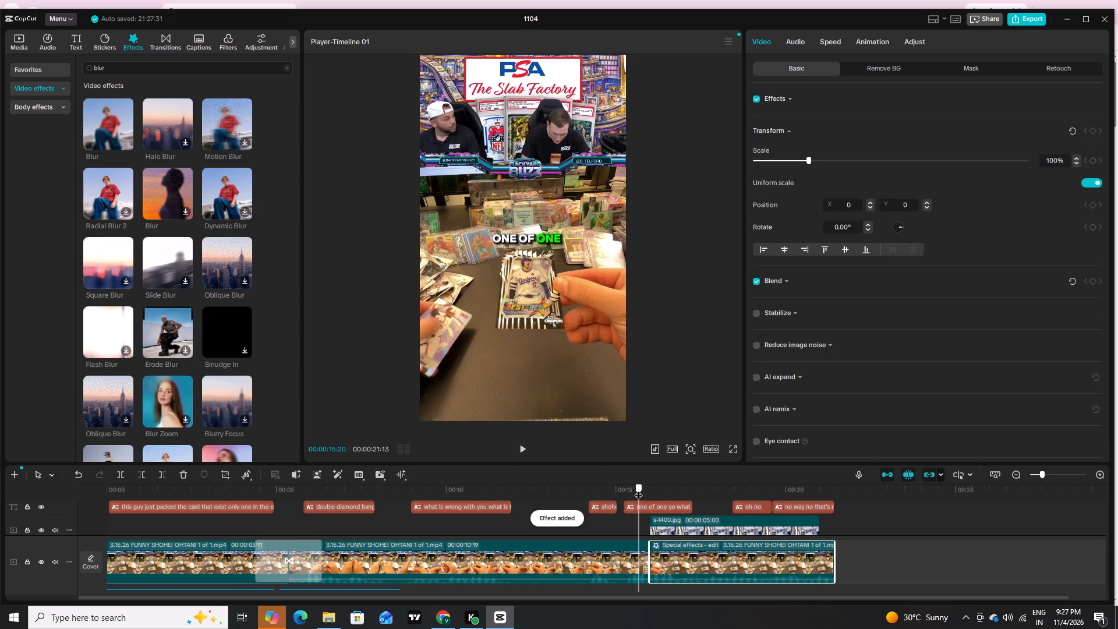
key(space)
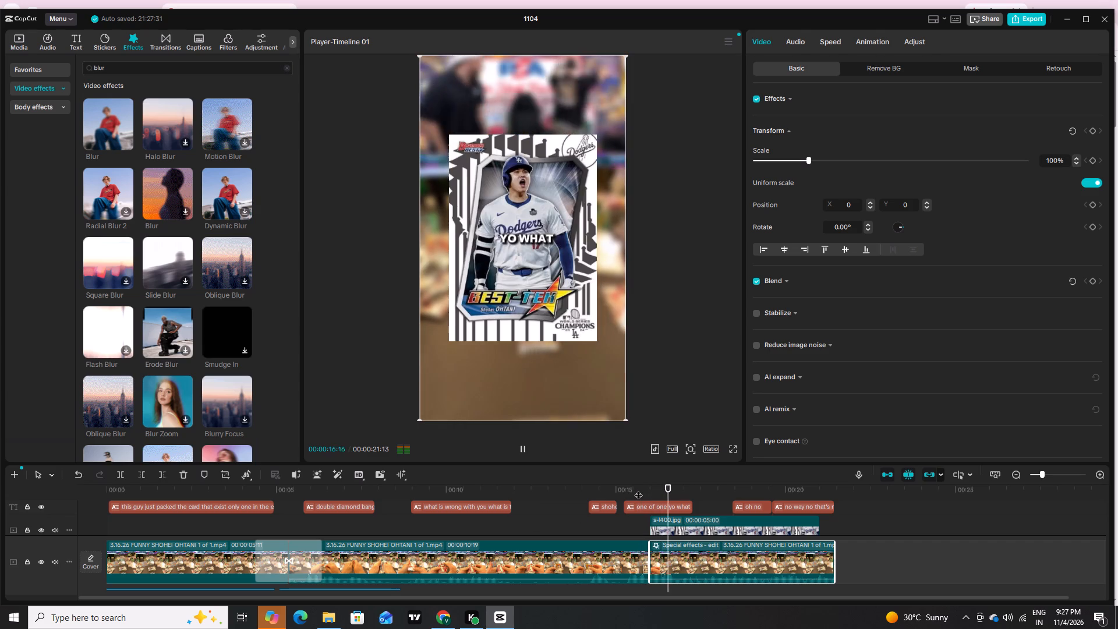
drag(638, 489, 654, 489)
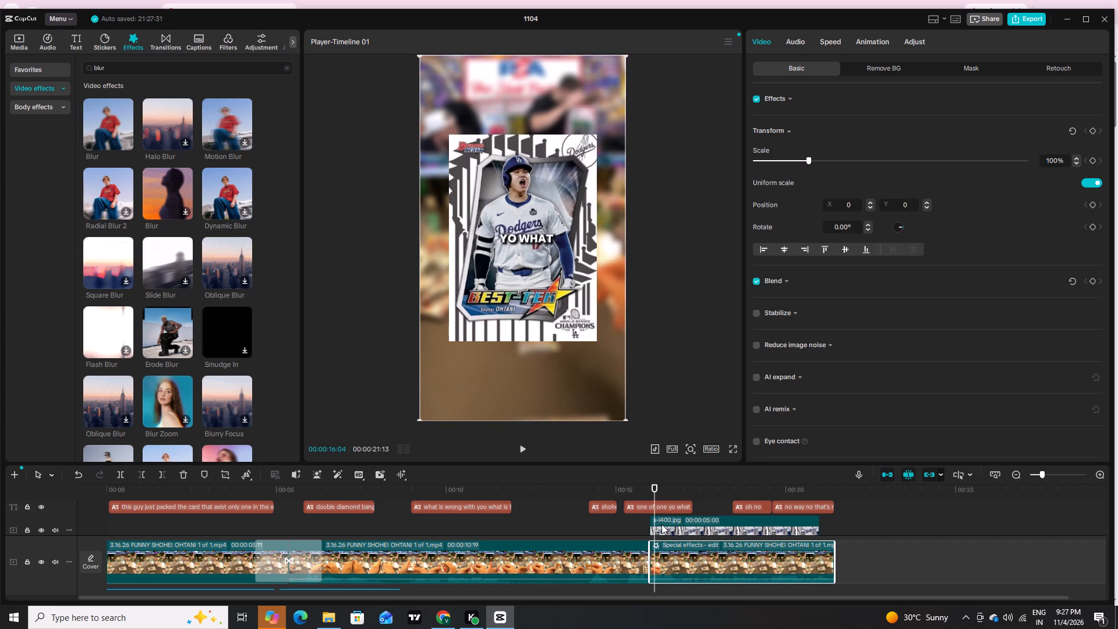
Apply the second Flash In entrance animation to the card image overlay and set its duration to 0.5 s.
click(661, 524)
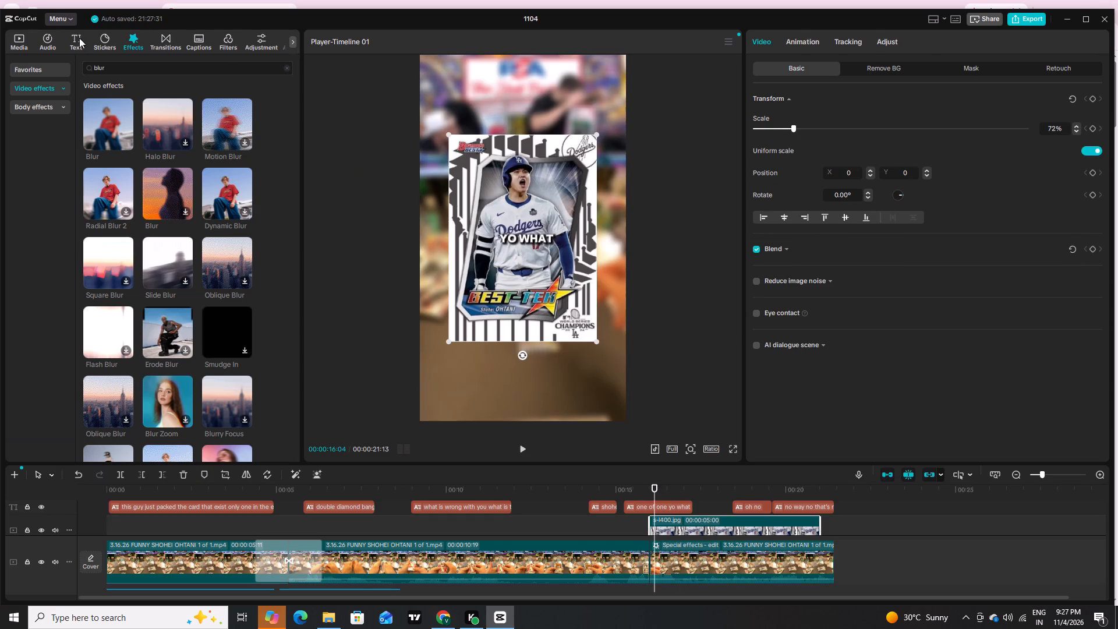
drag(215, 44, 98, 43)
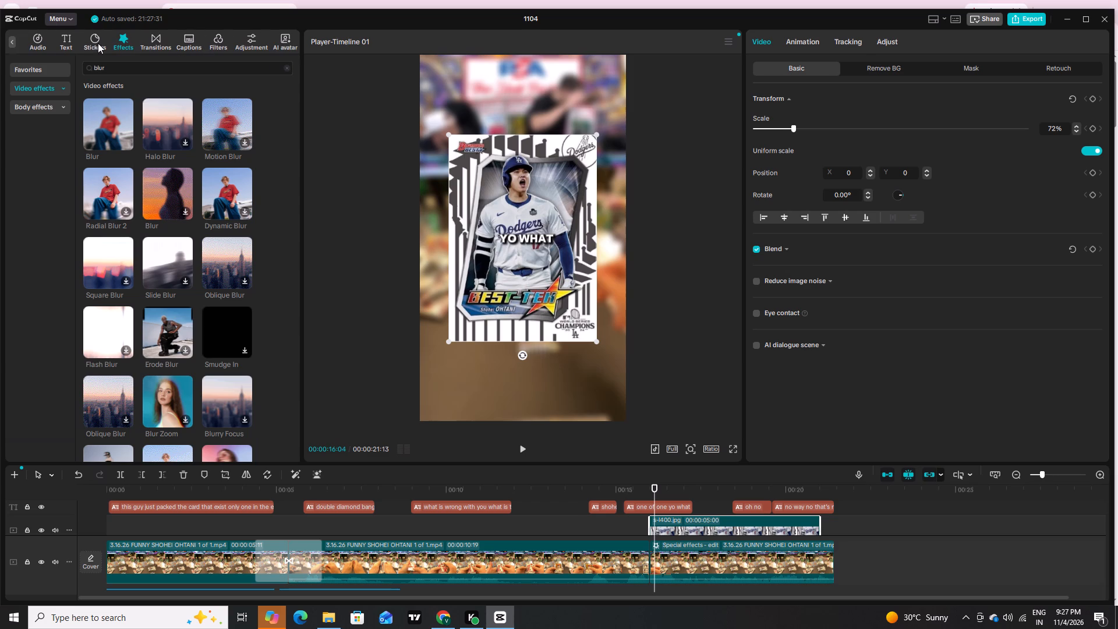
drag(98, 43, 81, 43)
drag(101, 38, 181, 44)
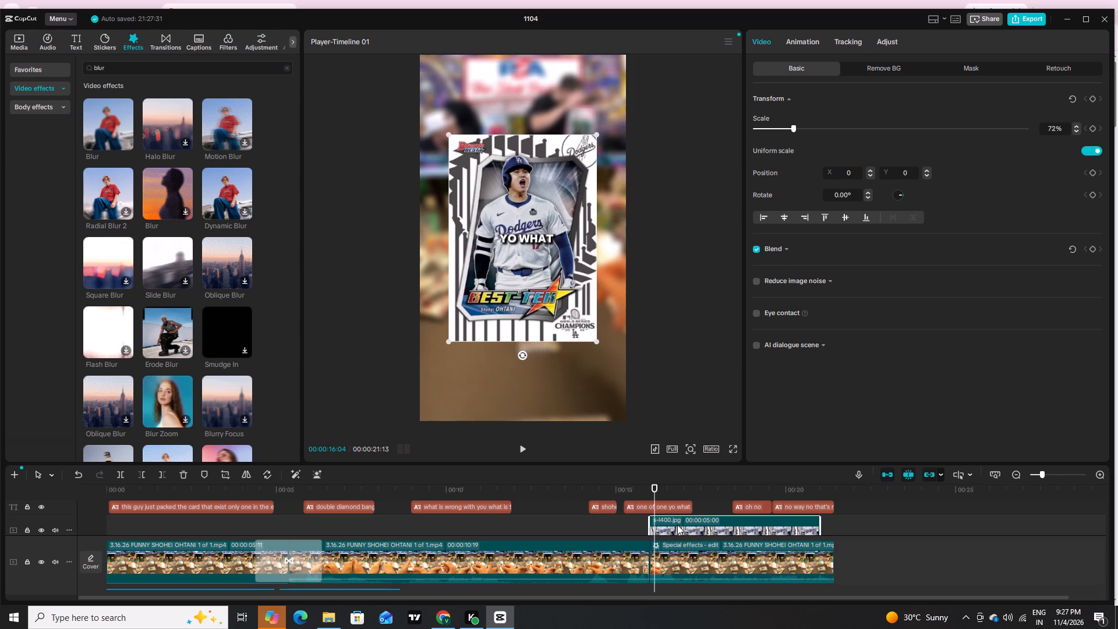
click(794, 41)
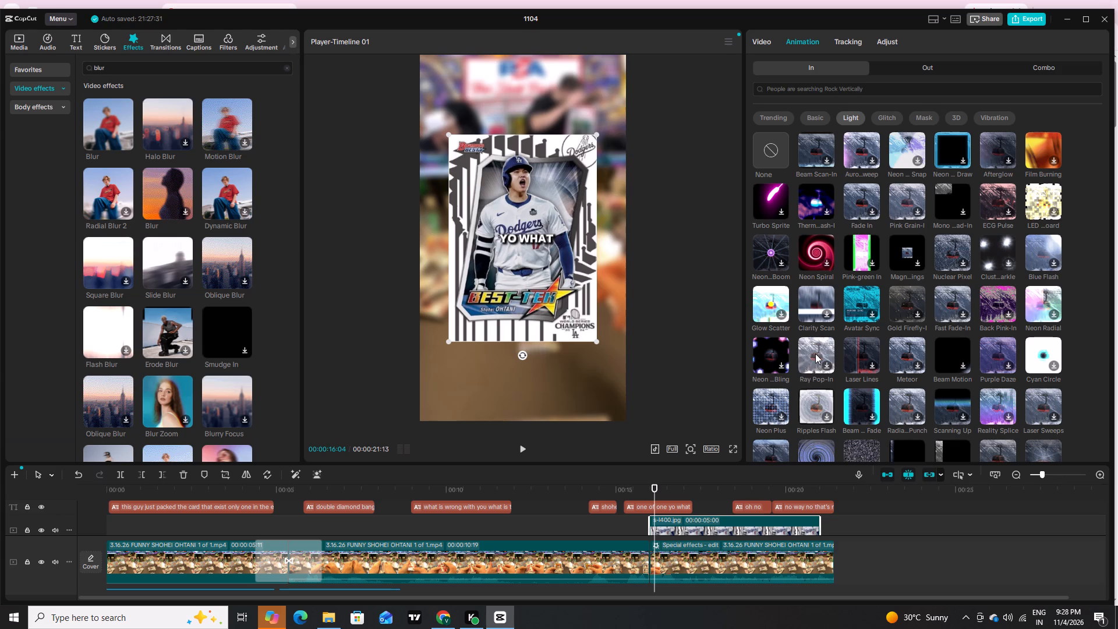
click(809, 88)
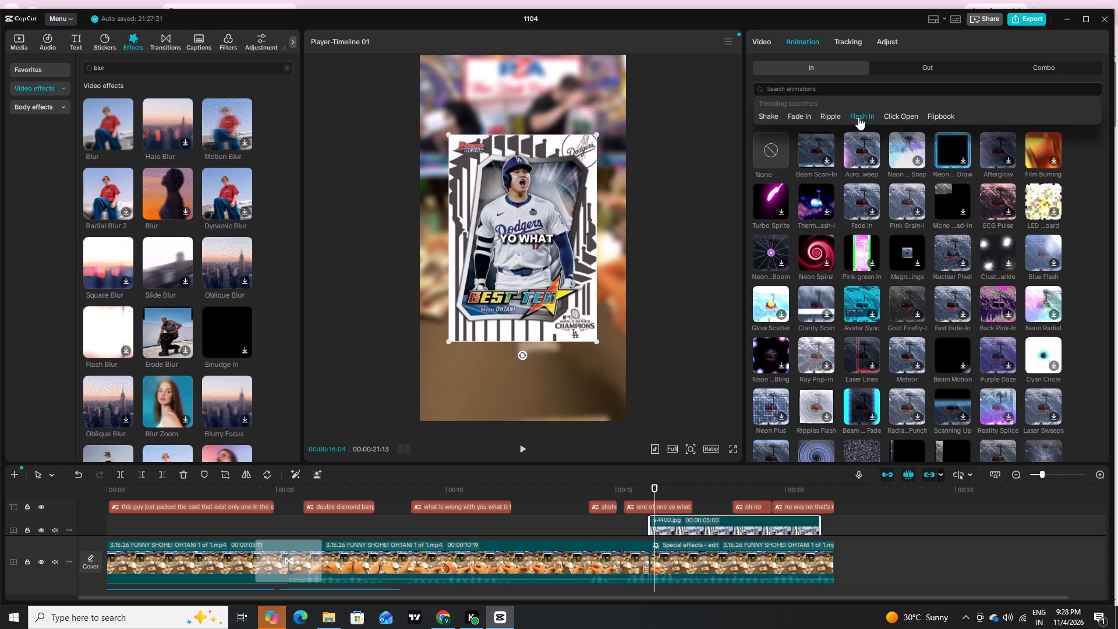
click(858, 117)
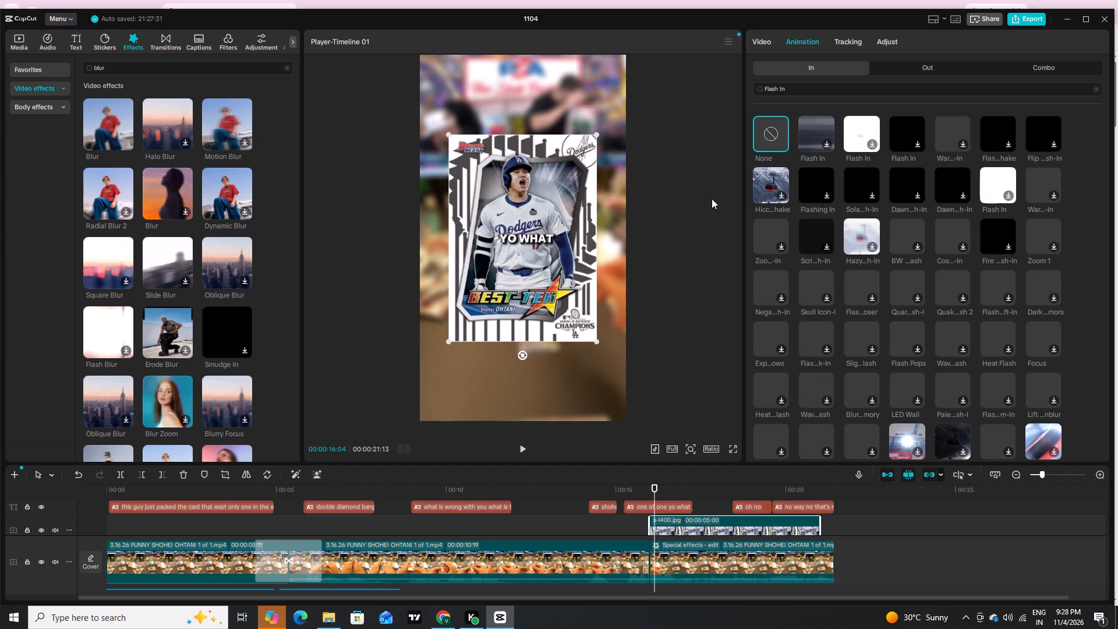
click(865, 131)
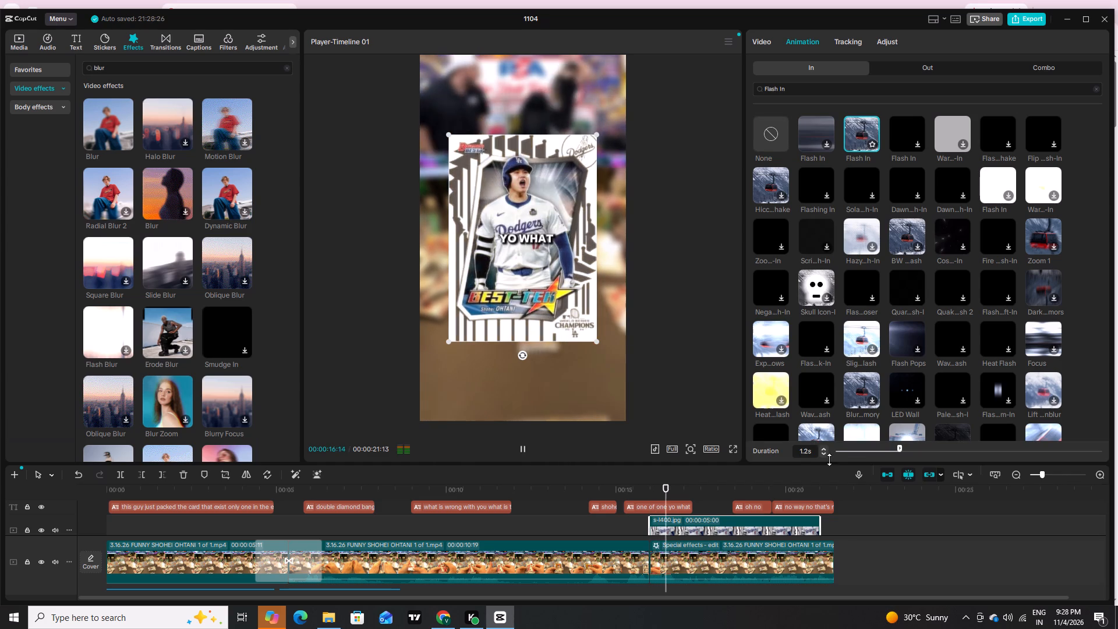
drag(885, 451, 863, 451)
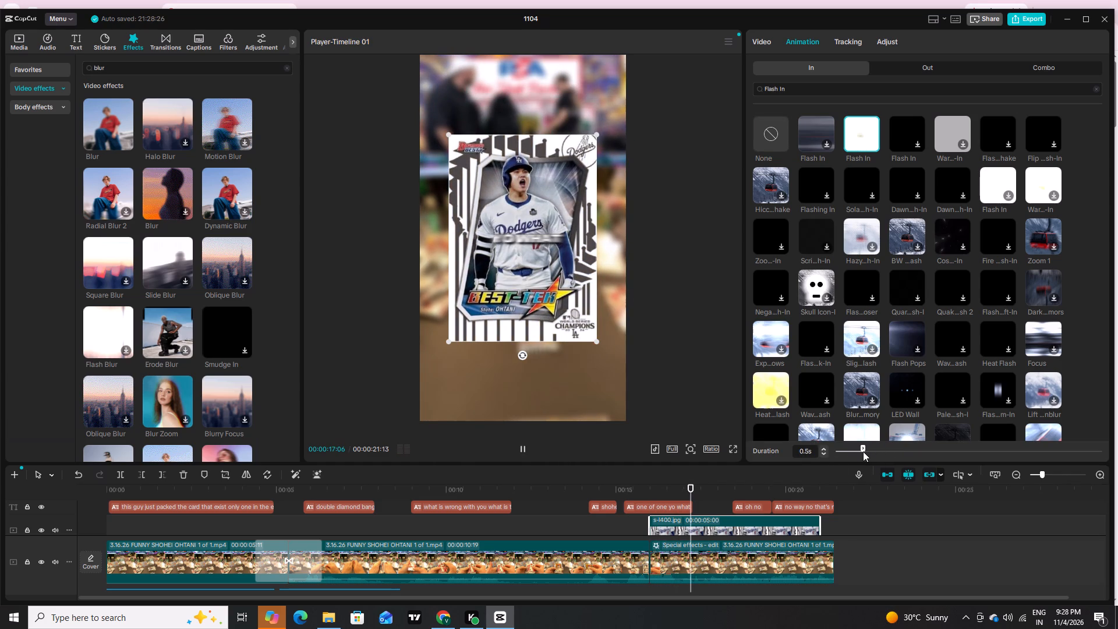
Play back the card image's Flash In entrance to check its timing over the blurred background.
drag(665, 483, 631, 485)
key(space)
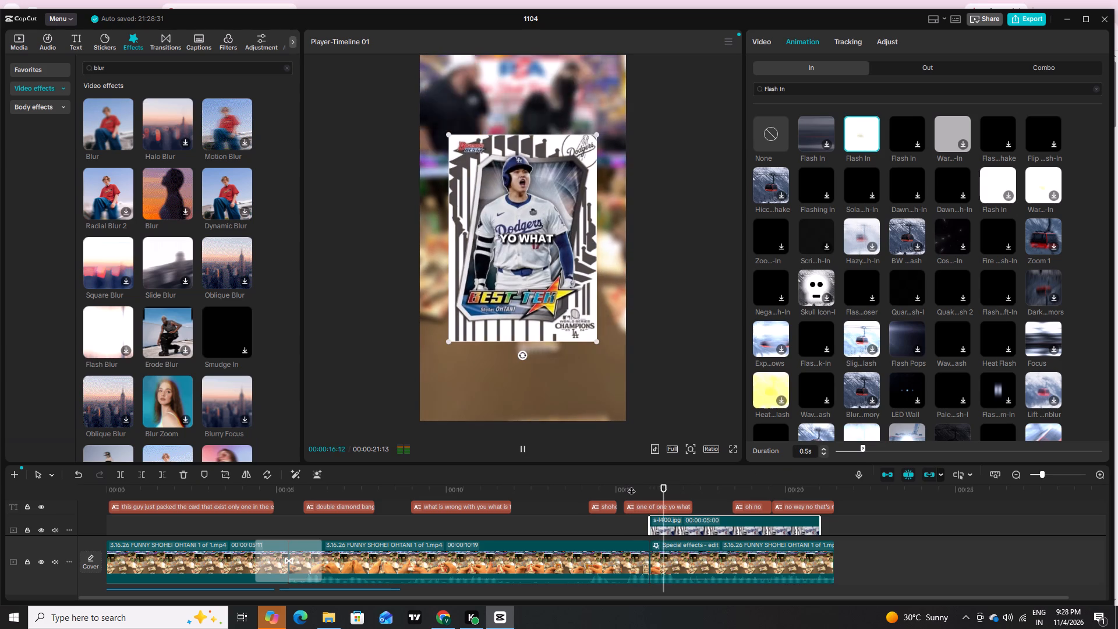
click(638, 480)
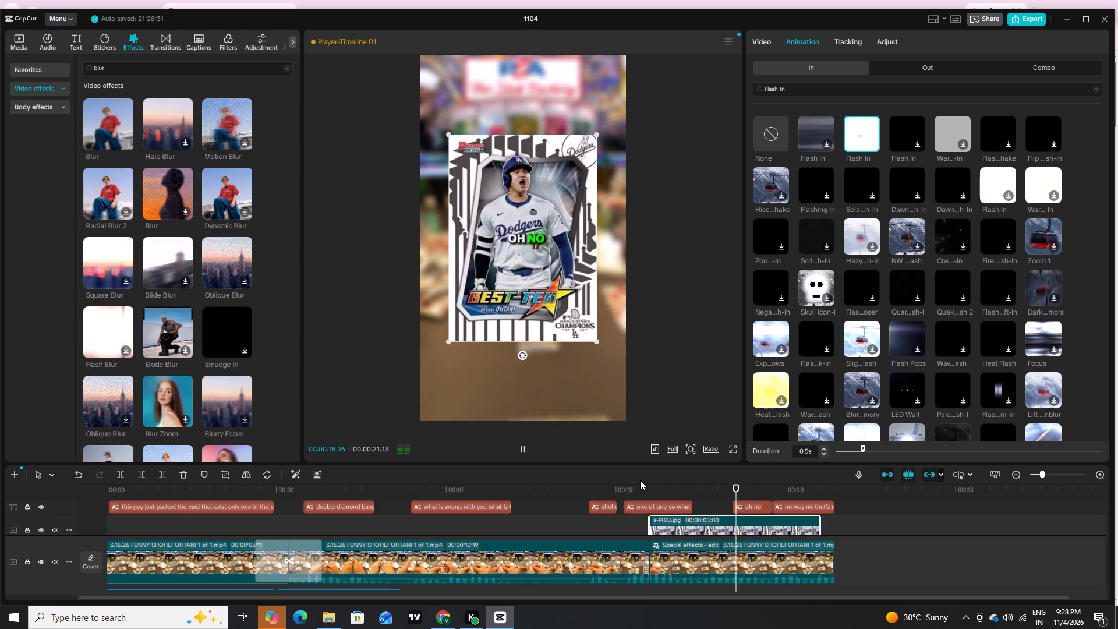
click(646, 485)
click(657, 484)
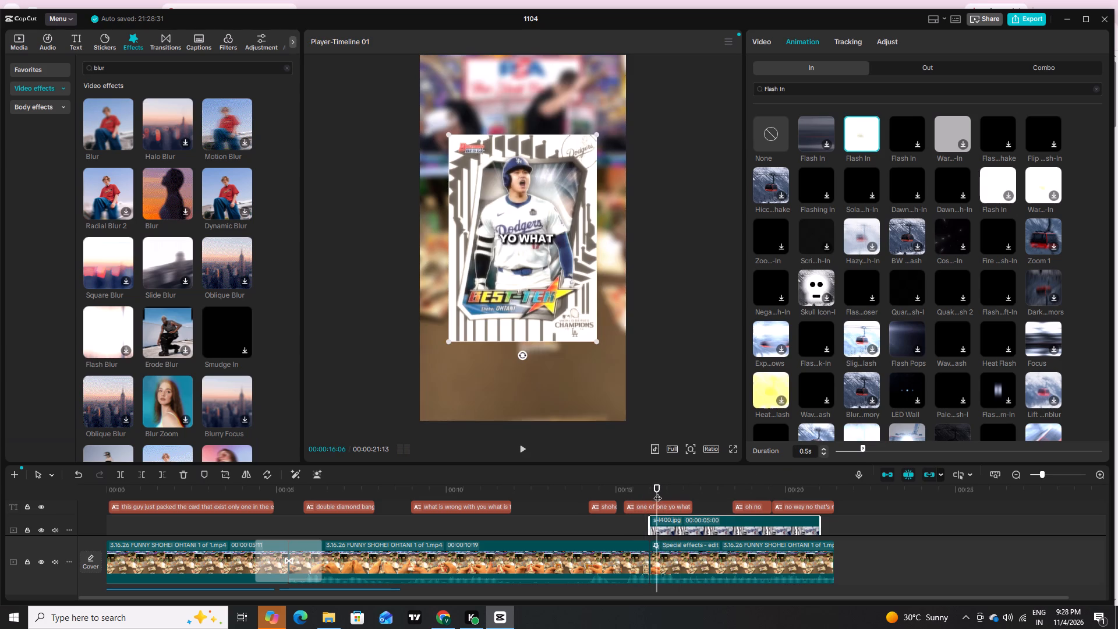
Add a default text layer at 00:00:16:00 and position it above the card image.
click(653, 488)
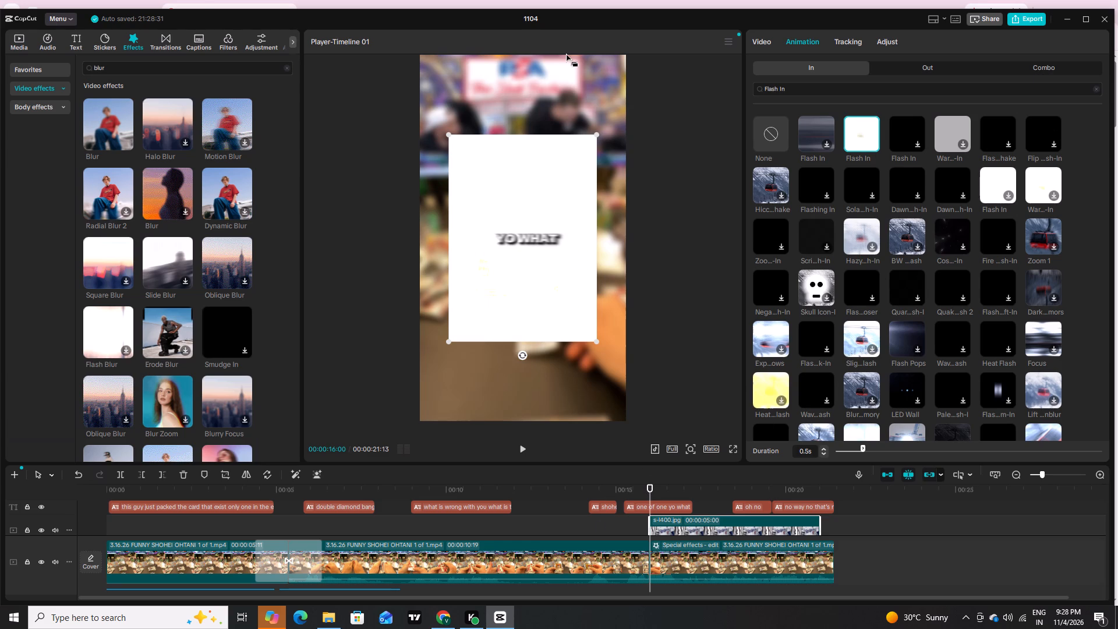
click(77, 36)
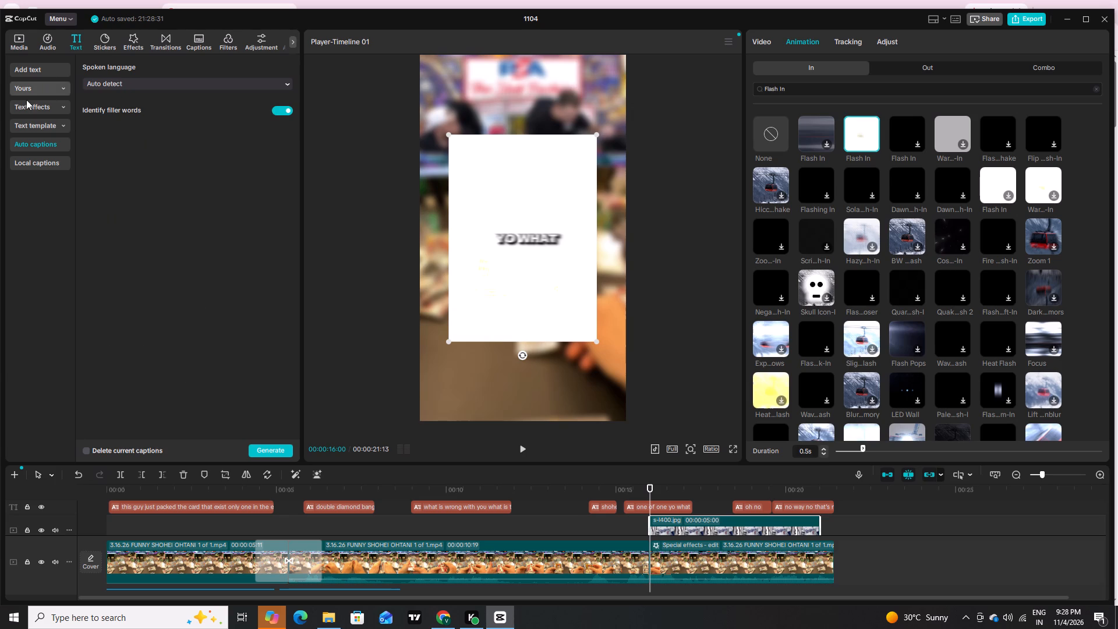
click(36, 70)
click(123, 103)
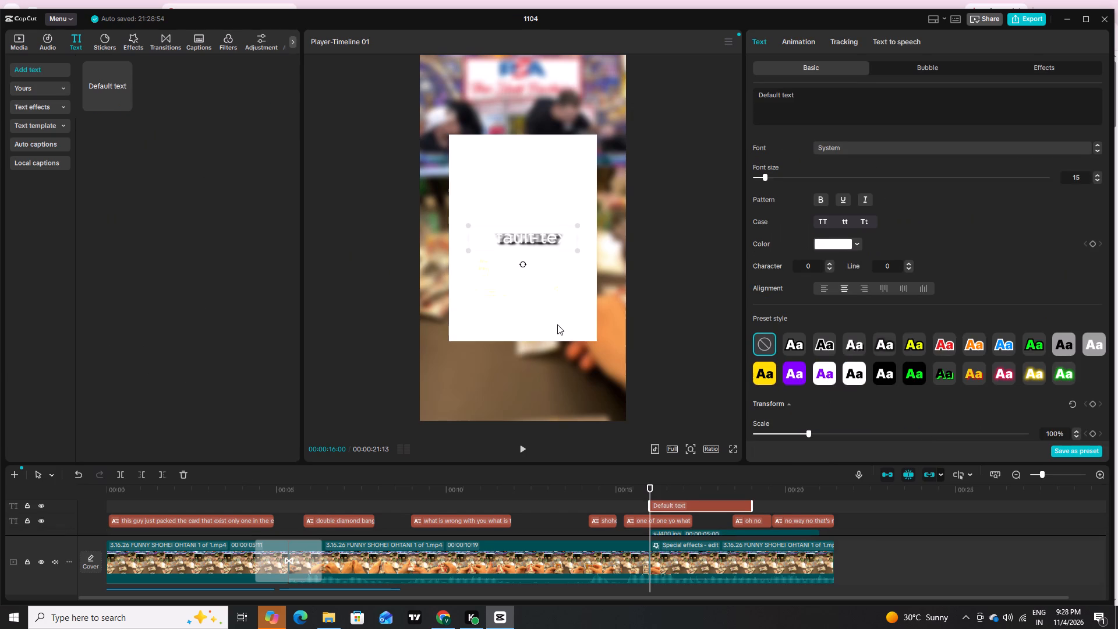
text(100)
key(0)
click(522, 242)
drag(519, 243, 514, 201)
drag(514, 201, 514, 117)
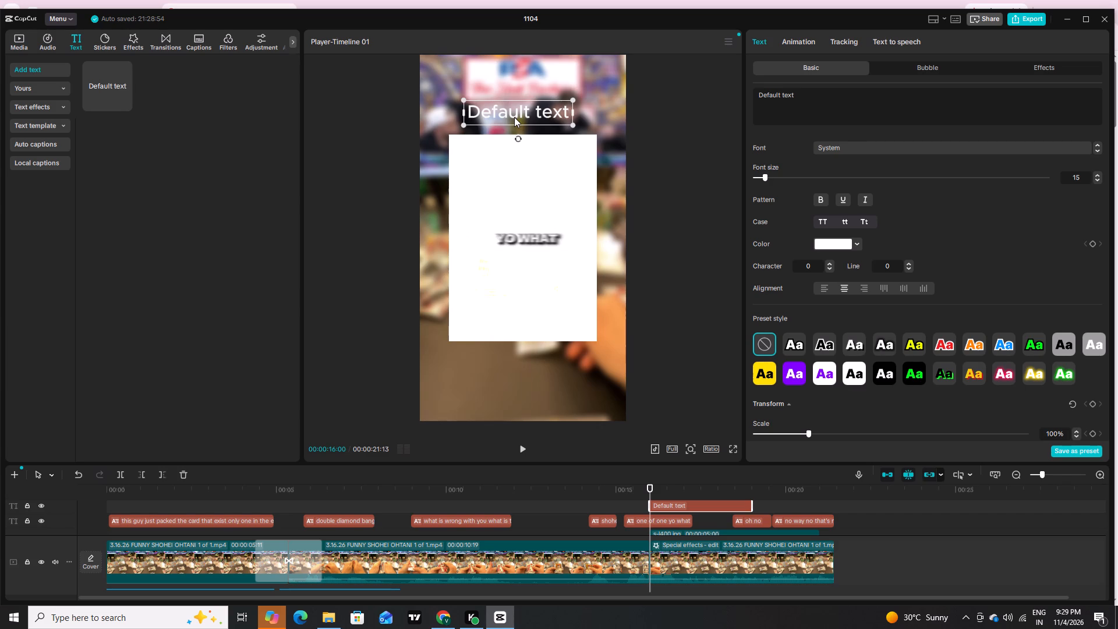
Replace the default text above the card with "+10,000$".
double_click(514, 117)
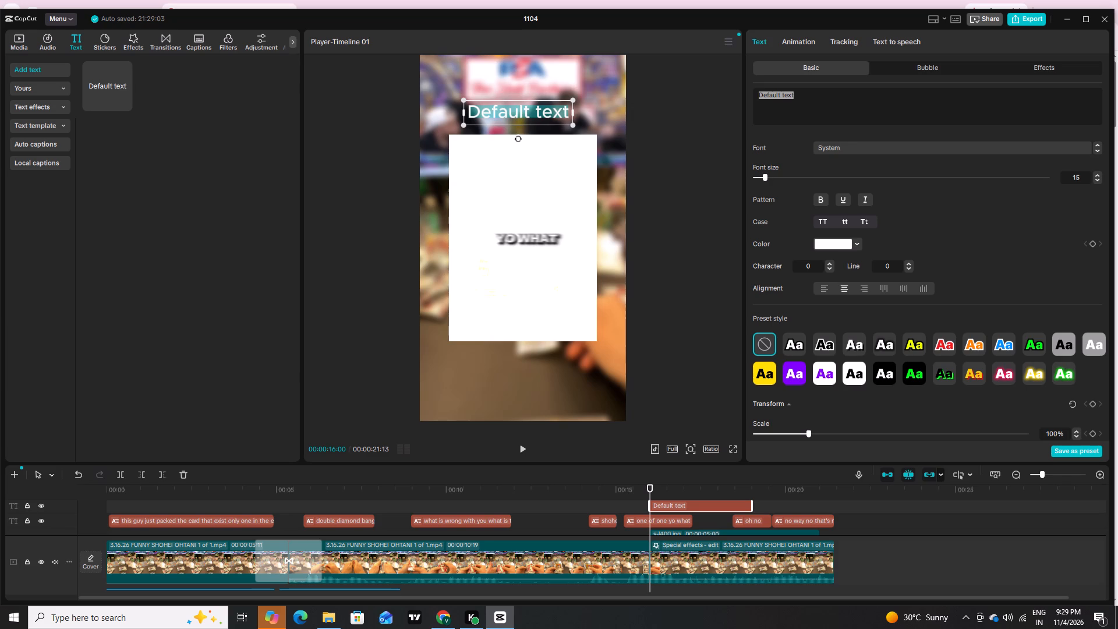
text(10)
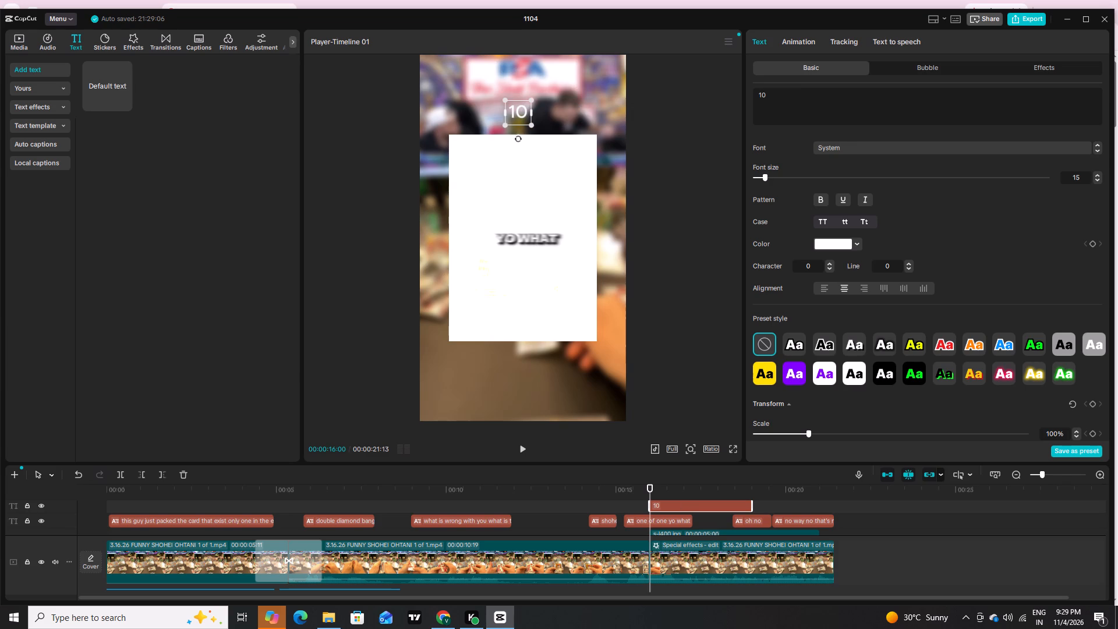
text(,000)
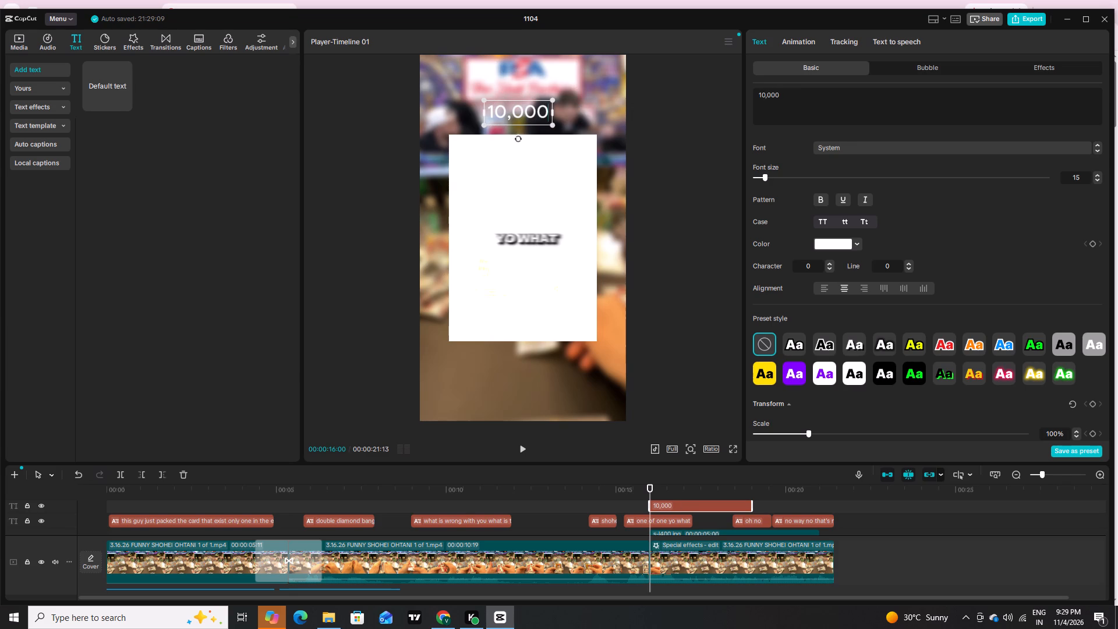
key(shift+dollar)
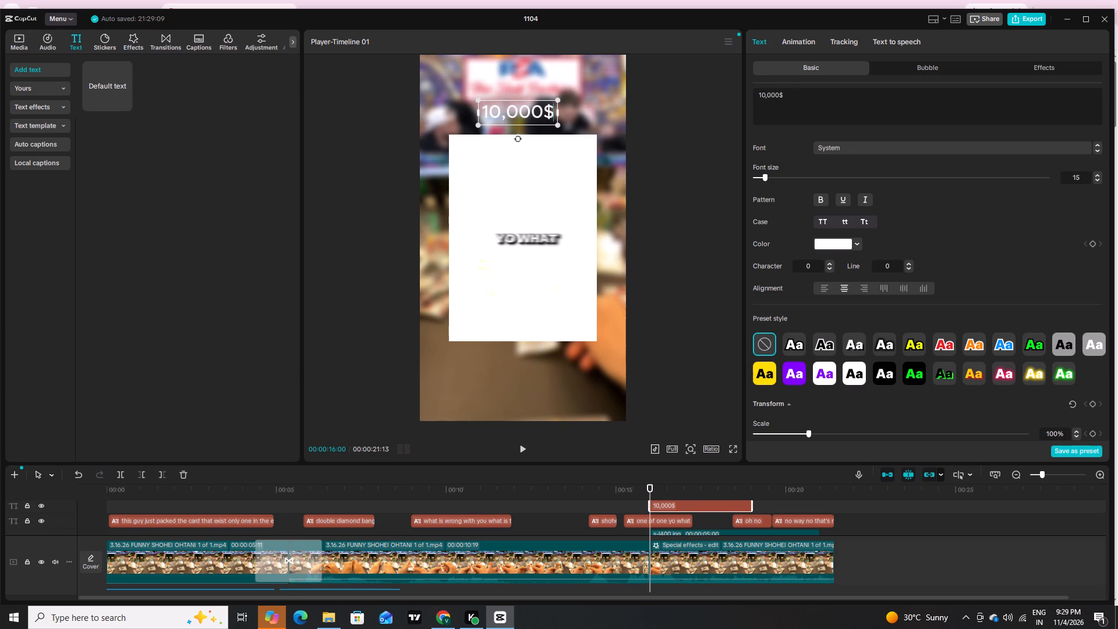
key(Left)
key(Left)
key(Left)
key(Left)
key(Left)
key(Left)
key(Left)
key(Left)
key(Left)
key(shift+plus)
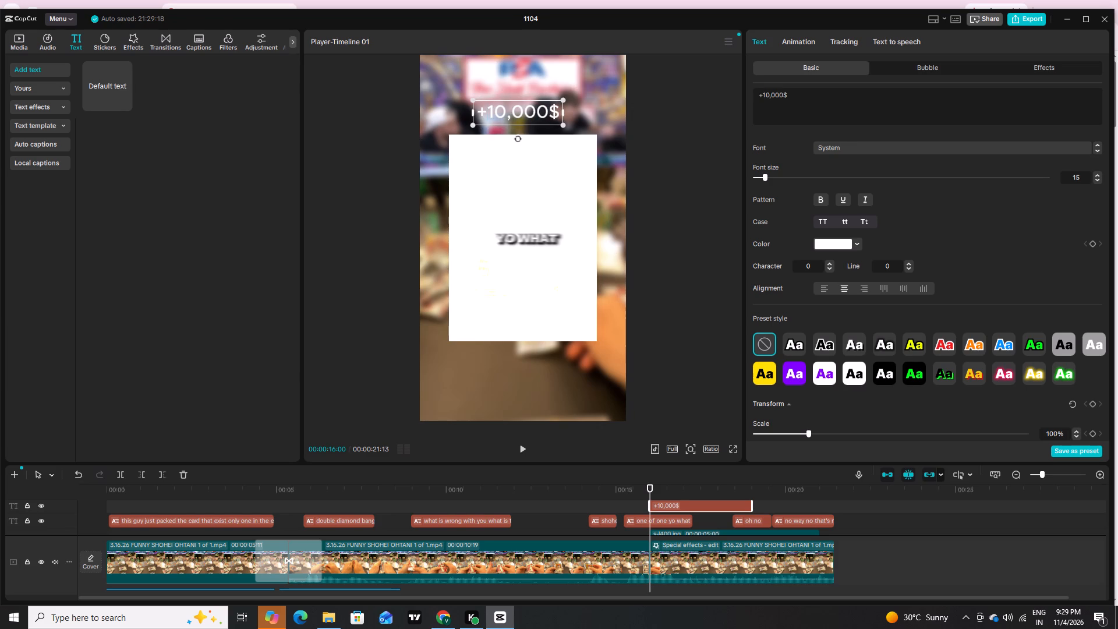
click(518, 111)
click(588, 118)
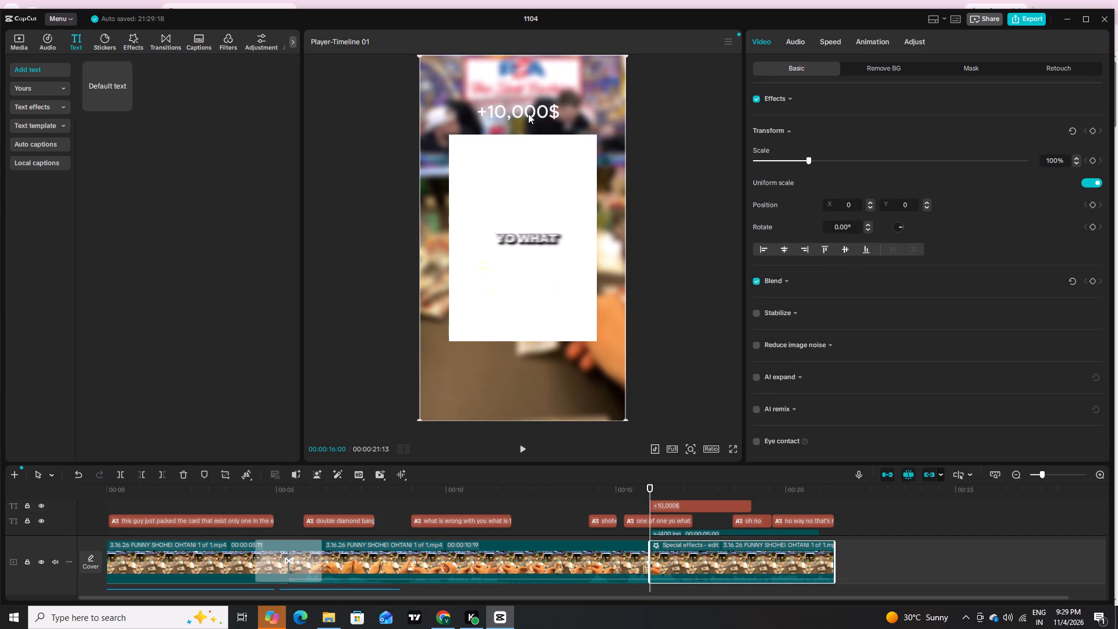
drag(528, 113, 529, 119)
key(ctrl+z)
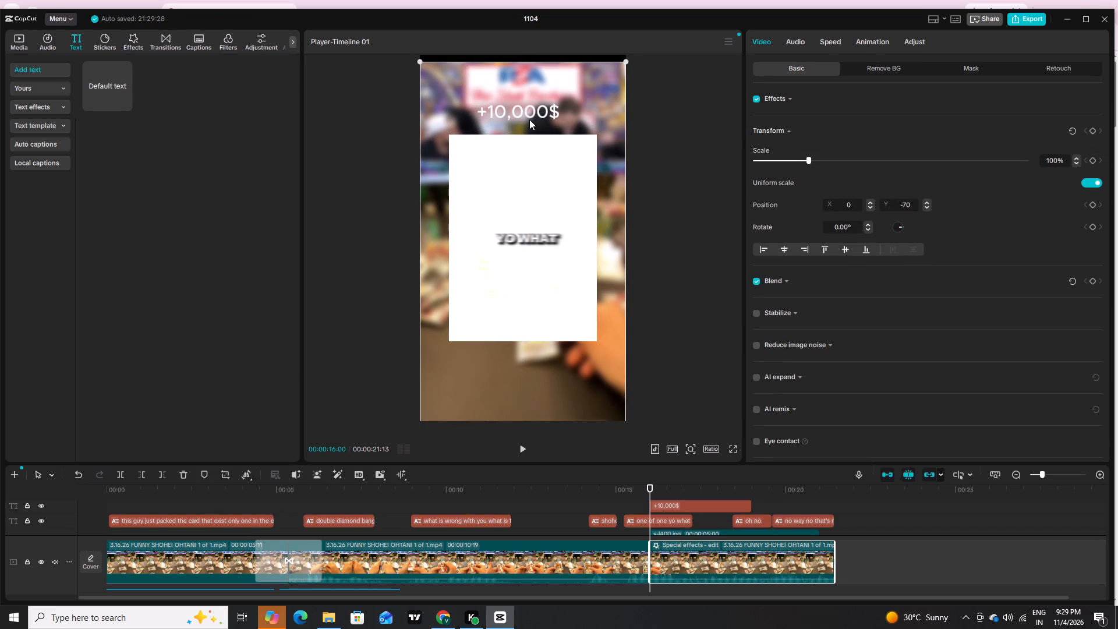
Move the "+10,000$" text down so it sits centred just above the card image's top edge.
click(525, 105)
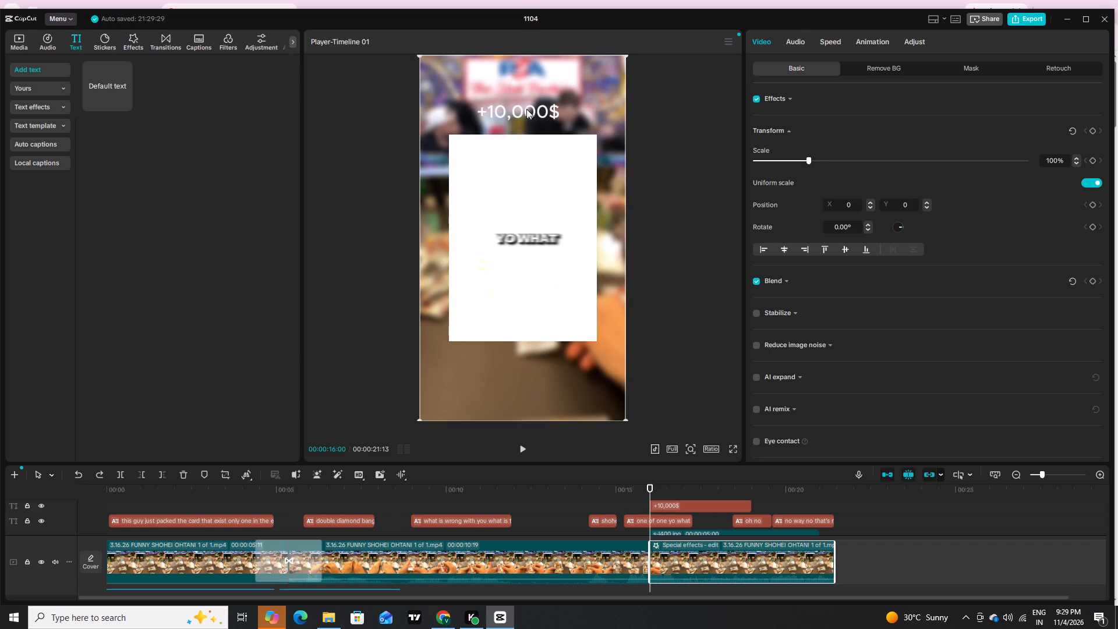
drag(526, 109, 526, 122)
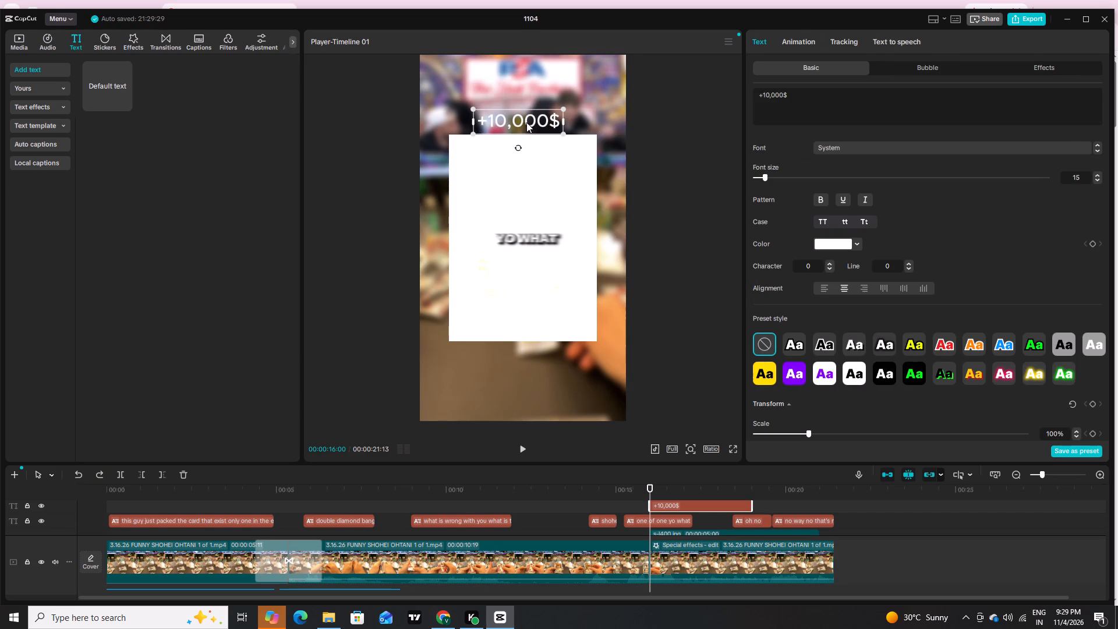
drag(526, 122, 527, 121)
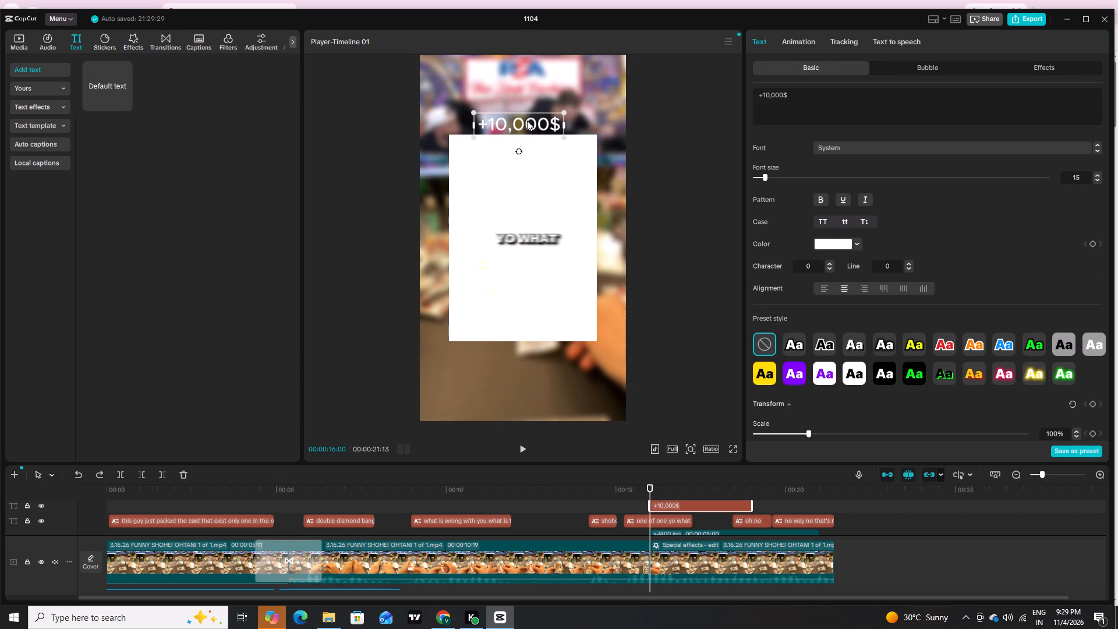
drag(527, 121, 529, 121)
Search the text effects for "green" and apply a bright green gradient lettering style to the "+10,000$" text.
click(1050, 65)
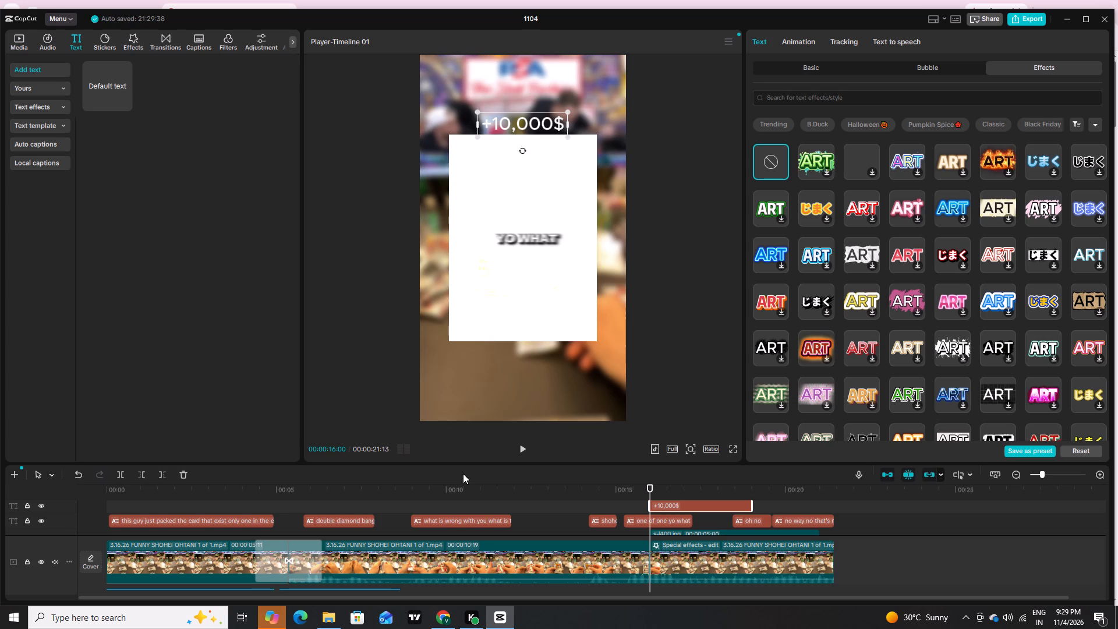
click(847, 97)
text(gree)
key(n)
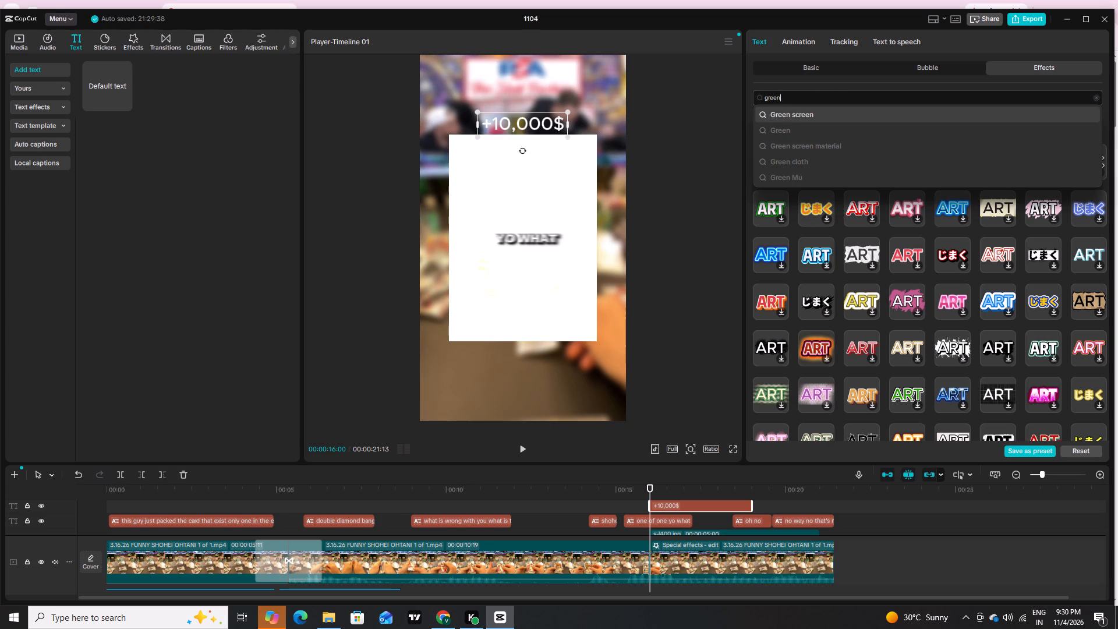
key(Down)
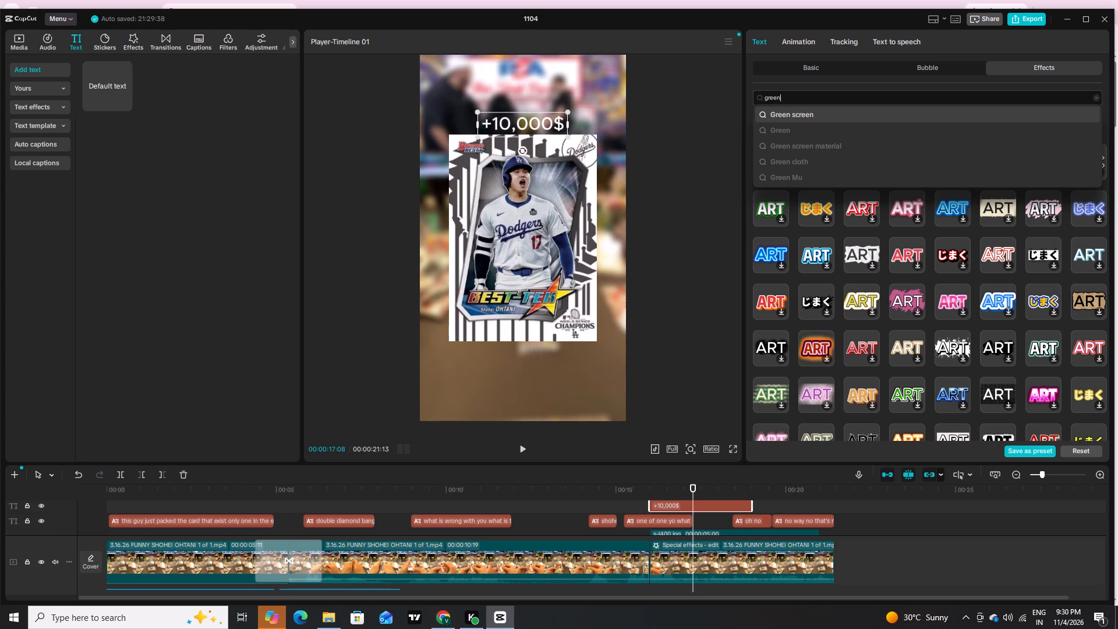
key(Return)
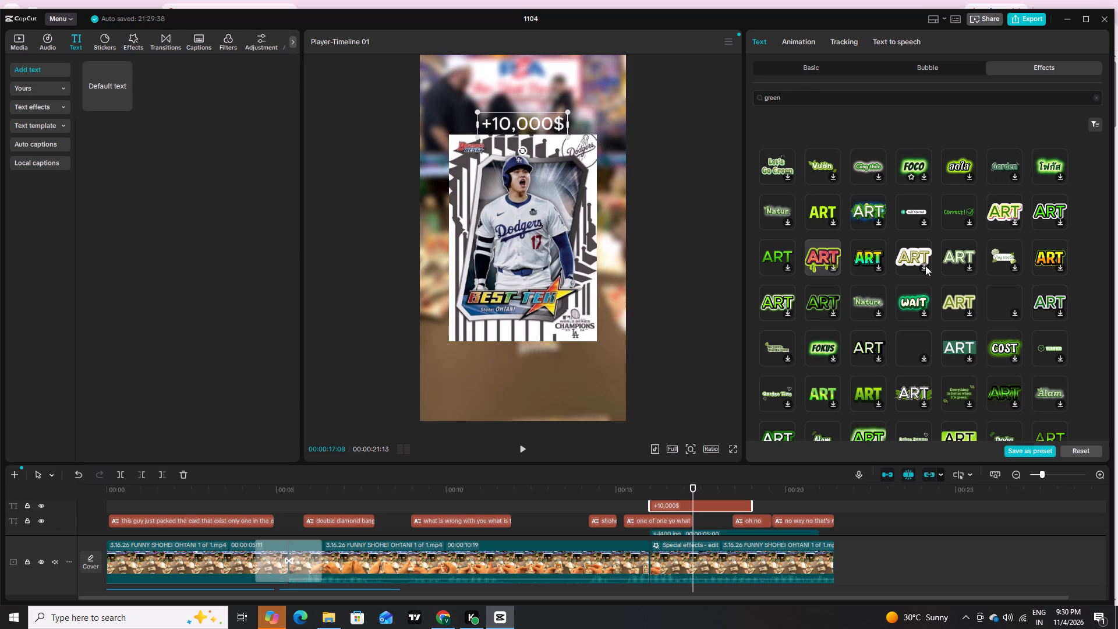
scroll(956, 383, down, 2)
click(825, 345)
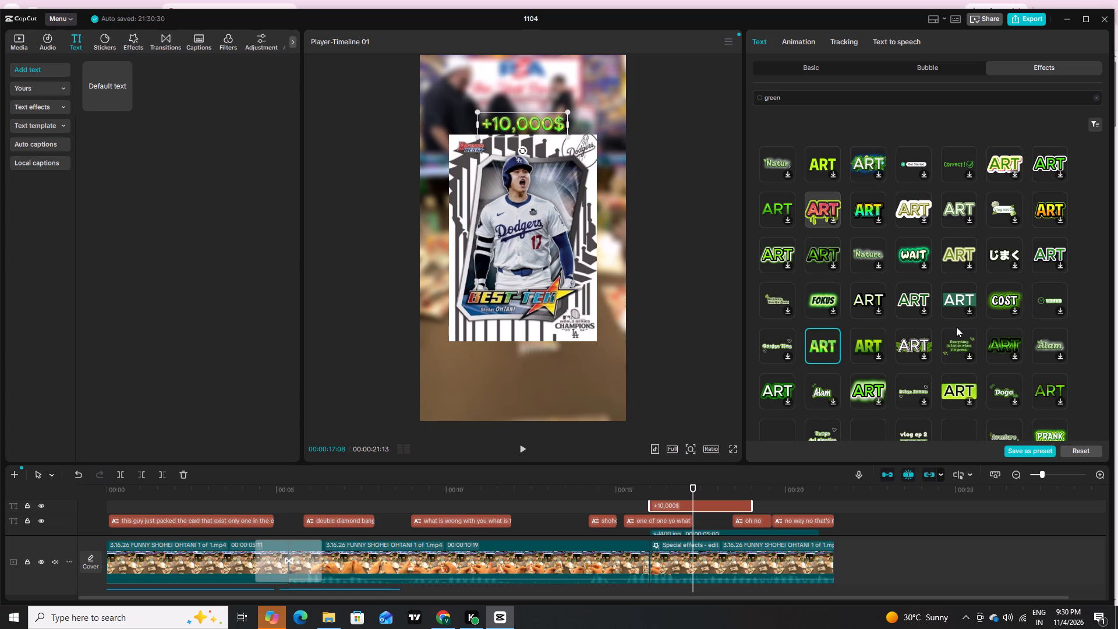
Look through the remaining green text effects for alternative styles for the "+10,000$" text.
scroll(956, 327, down, 3)
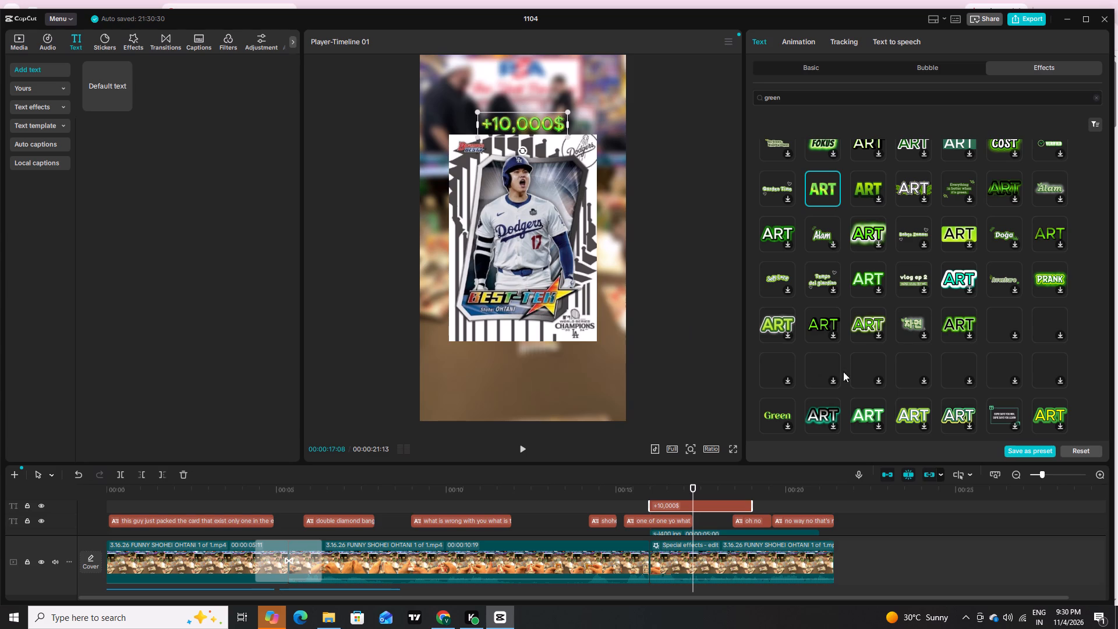
scroll(910, 349, down, 1)
scroll(910, 349, up, 1)
scroll(911, 349, down, 2)
scroll(911, 349, up, 3)
scroll(911, 349, down, 1)
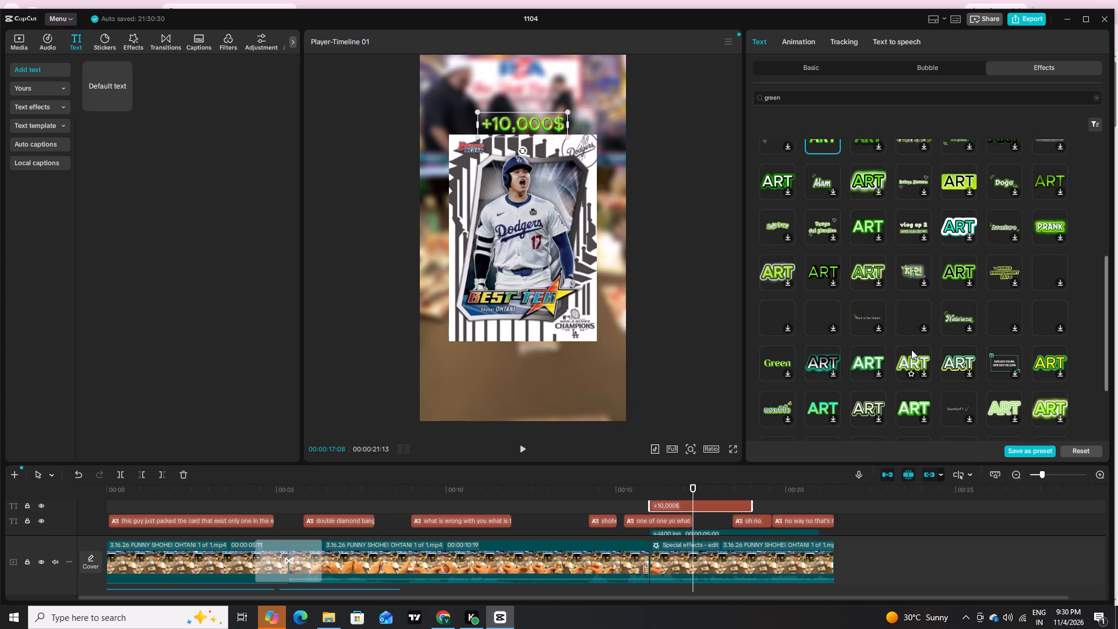
scroll(911, 349, down, 4)
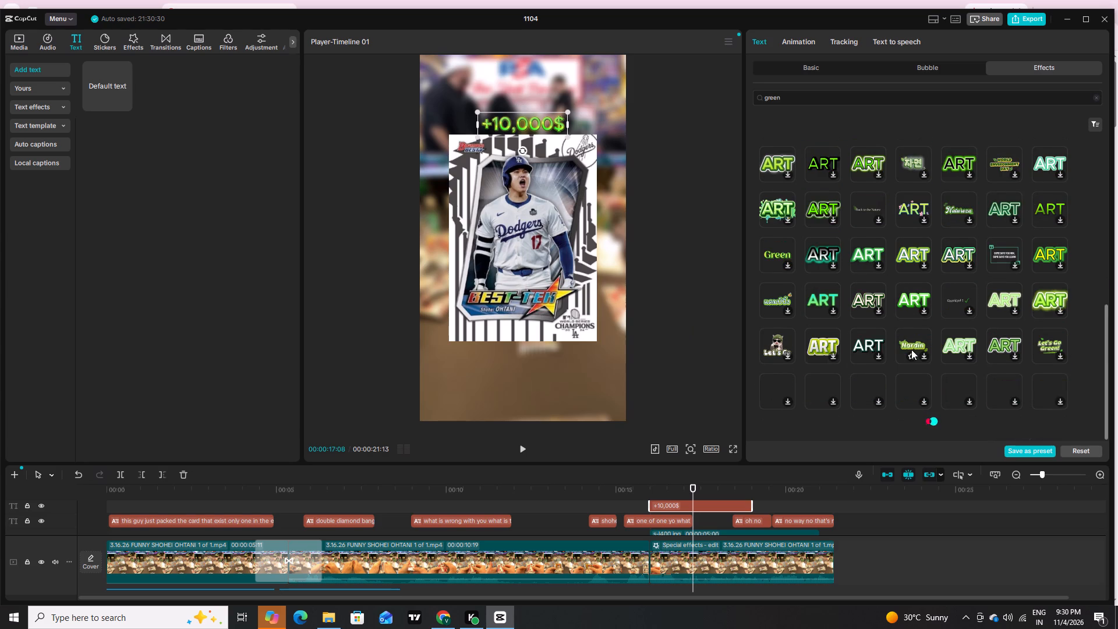
scroll(911, 349, down, 1)
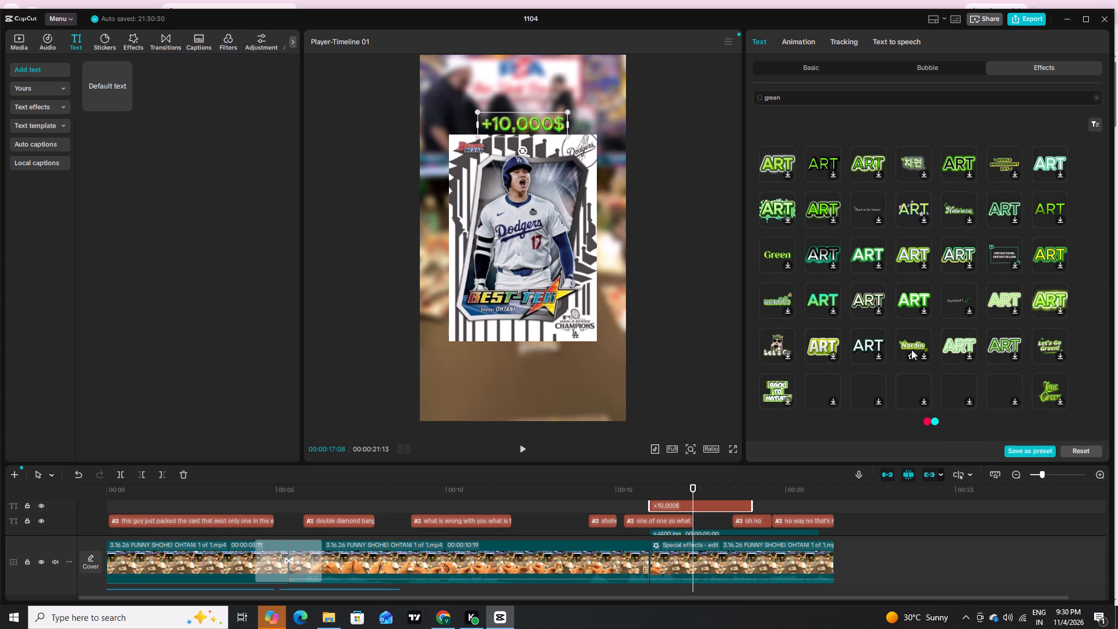
scroll(911, 349, down, 1)
scroll(911, 349, up, 1)
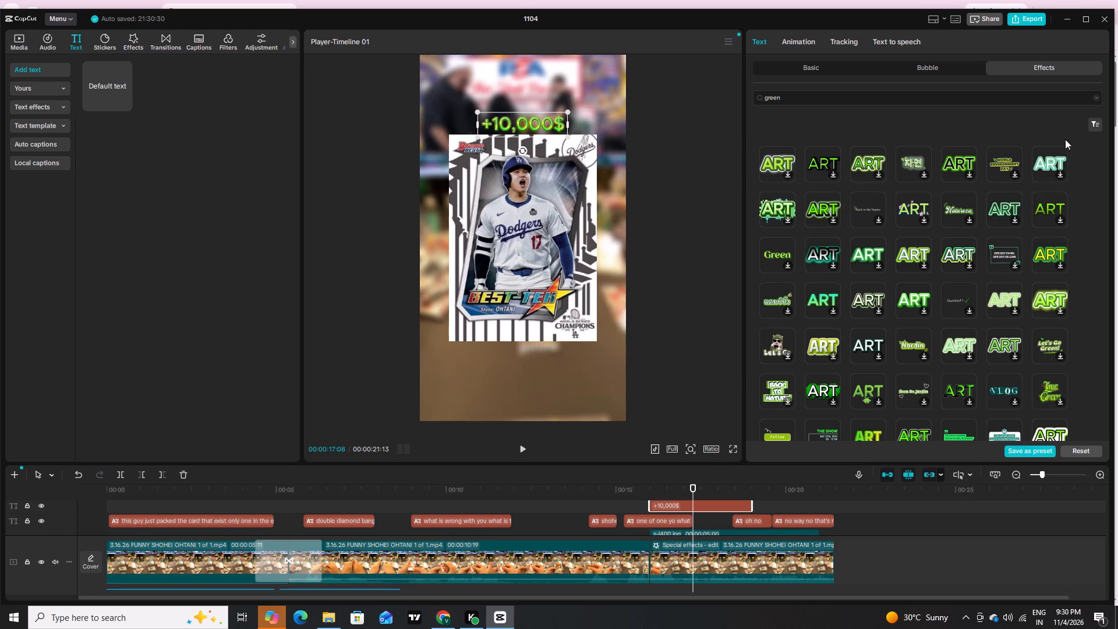
Play back the section around 00:00:16:00 to check the green "+10,000$" text appearing with the card image.
drag(684, 485, 663, 486)
drag(660, 486, 638, 484)
key(space)
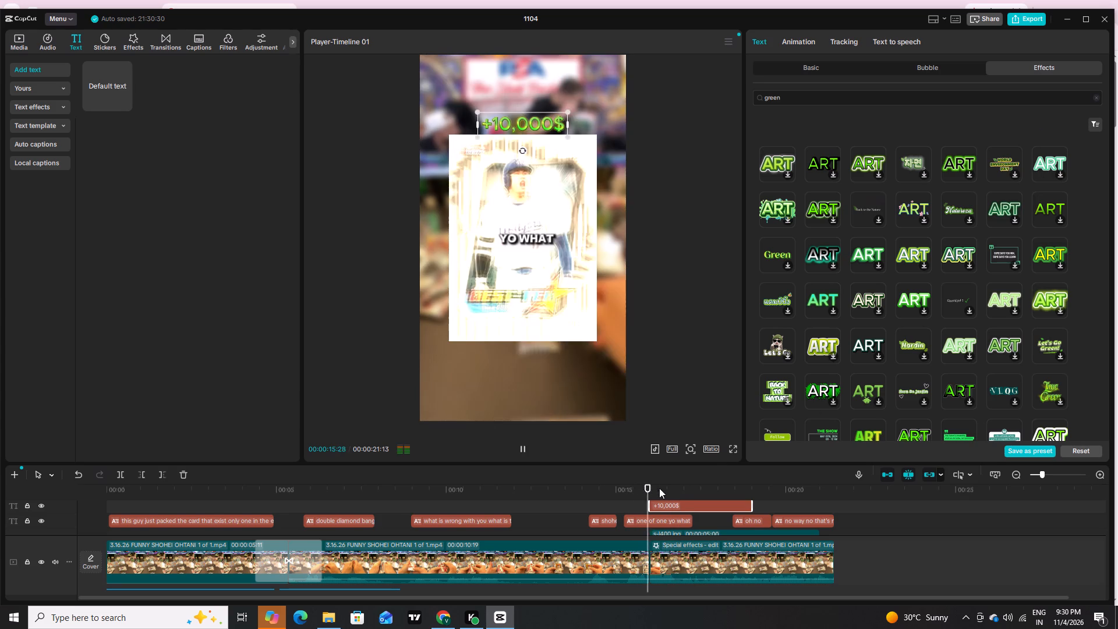
drag(660, 489, 643, 502)
key(space)
key(space)
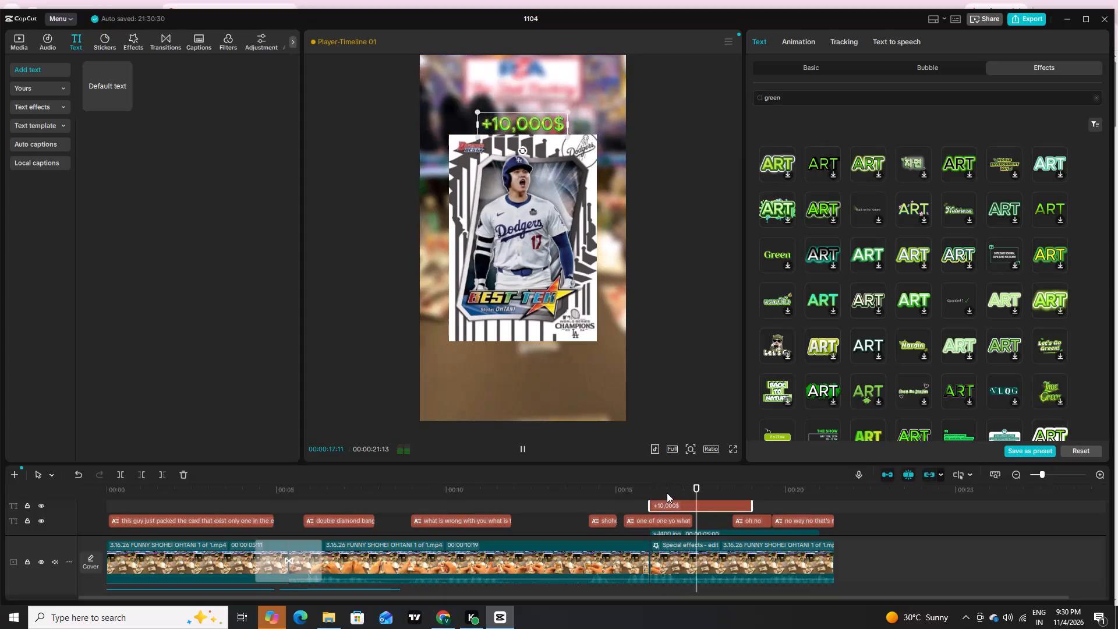
Search the audio library for "cash register" and add "Cash register drawer 02-1 (low)(1407108)" at 00:00:16:00.
drag(667, 493, 649, 490)
click(48, 45)
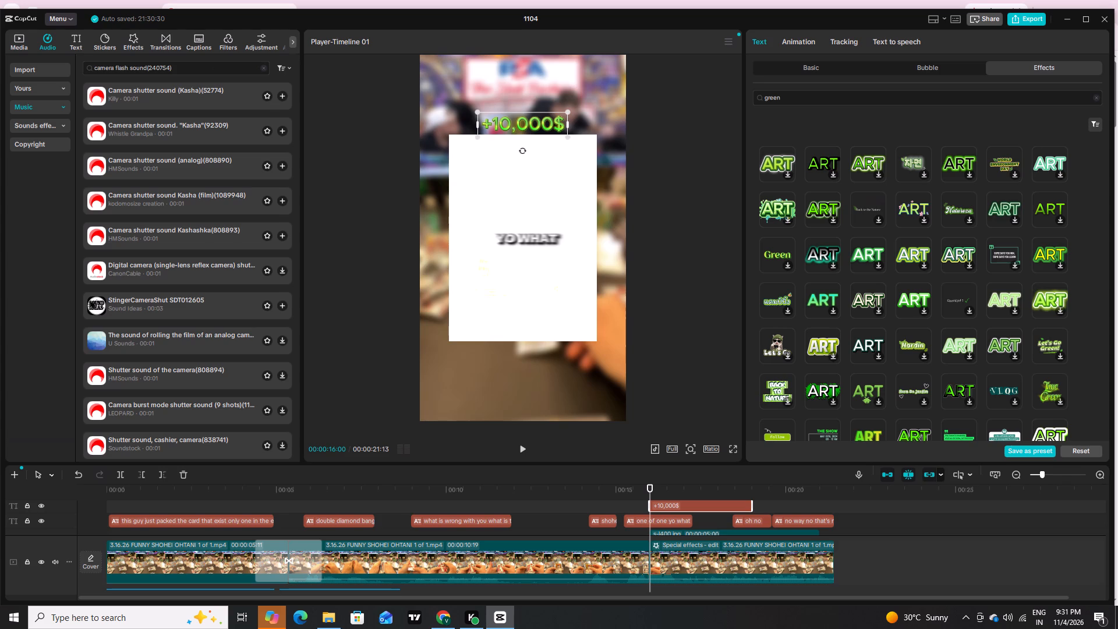
drag(173, 69, 70, 59)
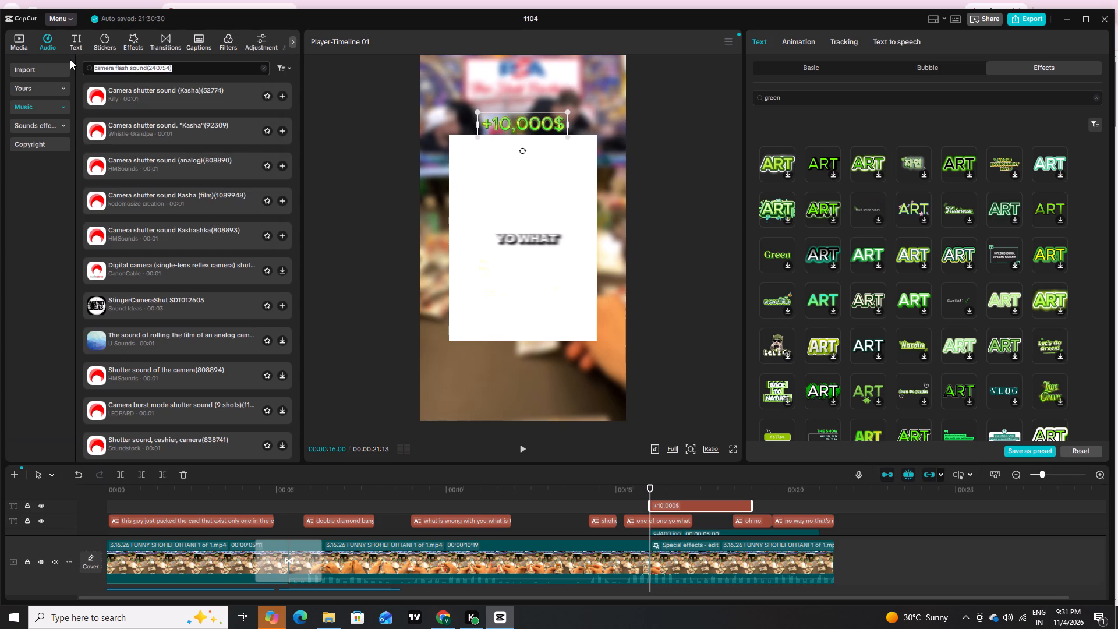
text(cash)
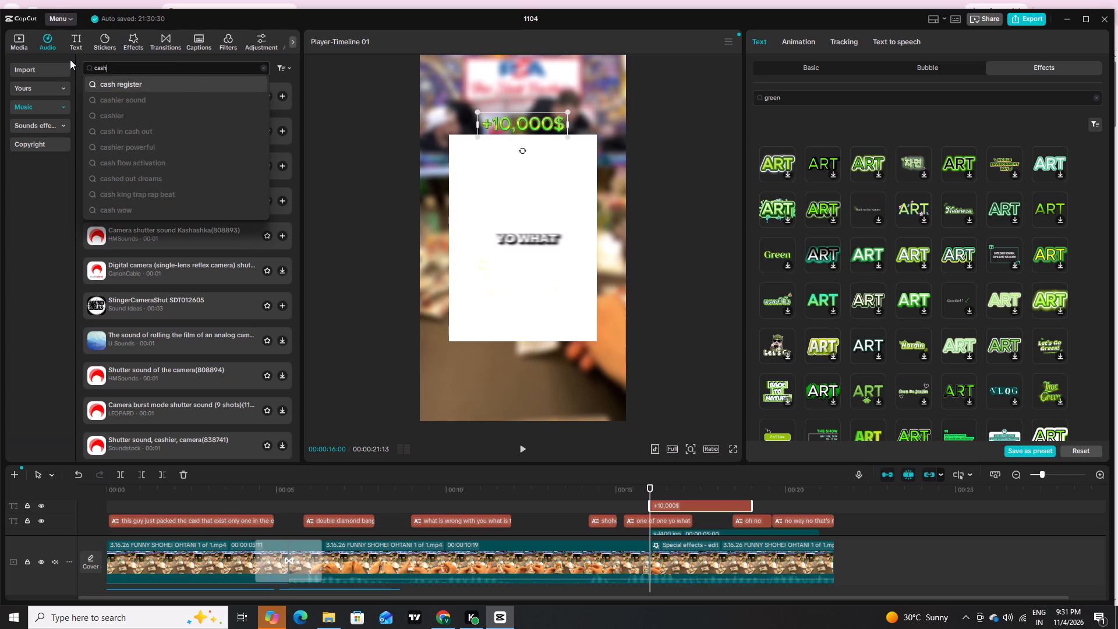
key(Return)
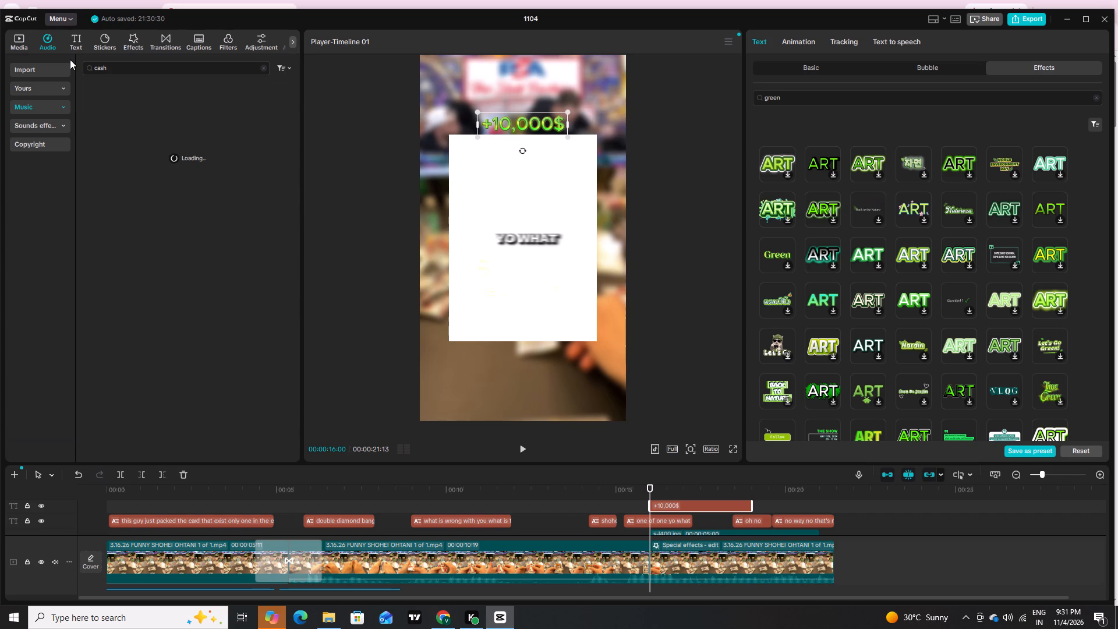
click(129, 65)
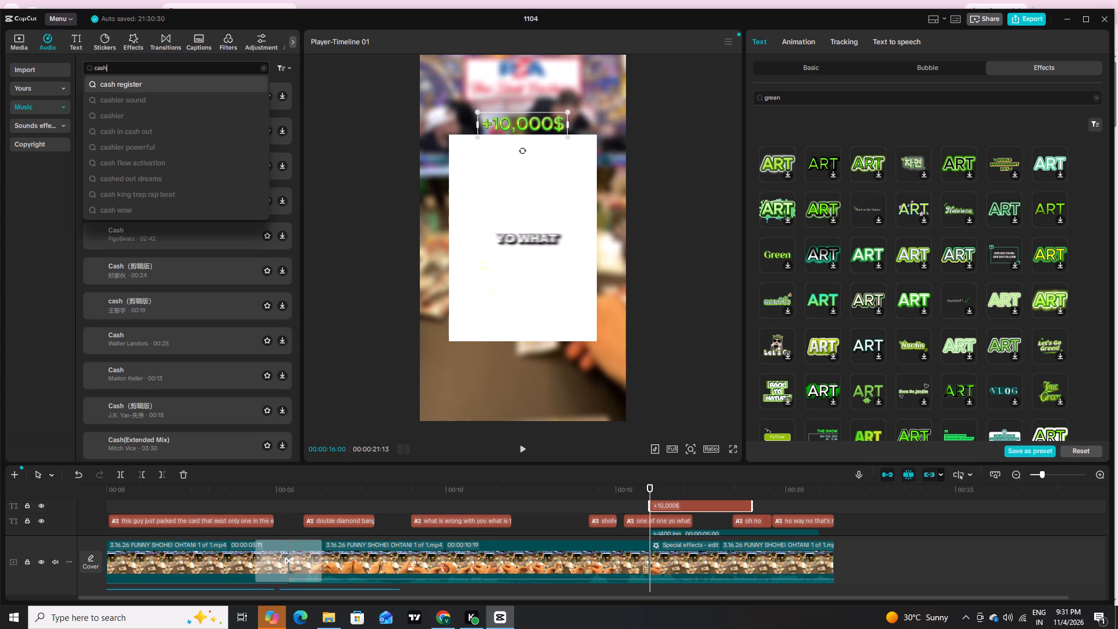
click(133, 87)
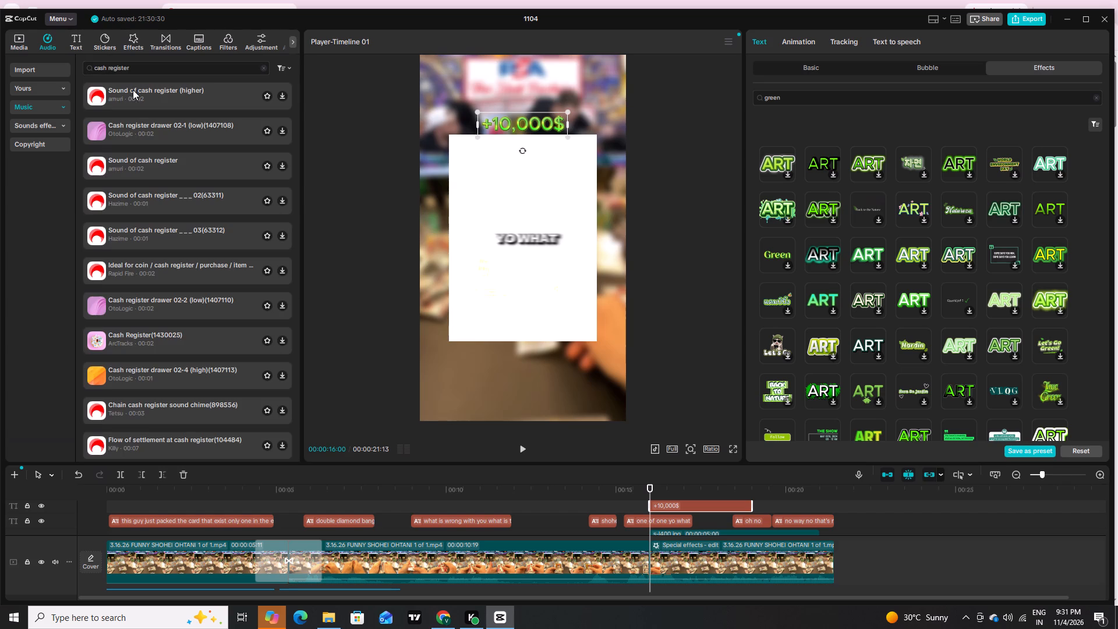
click(140, 131)
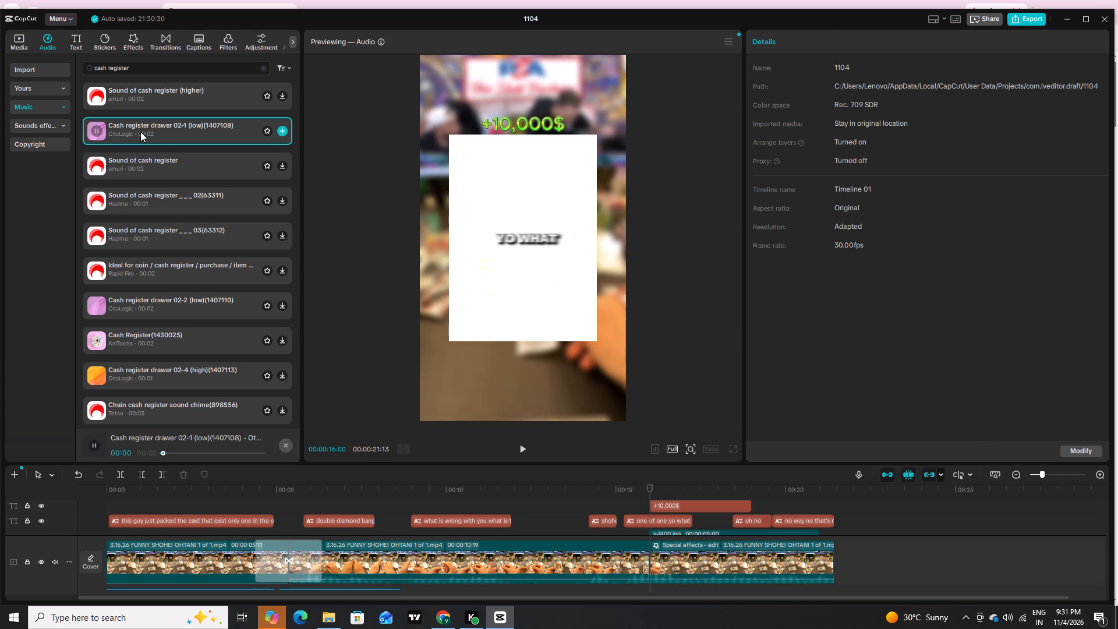
click(282, 129)
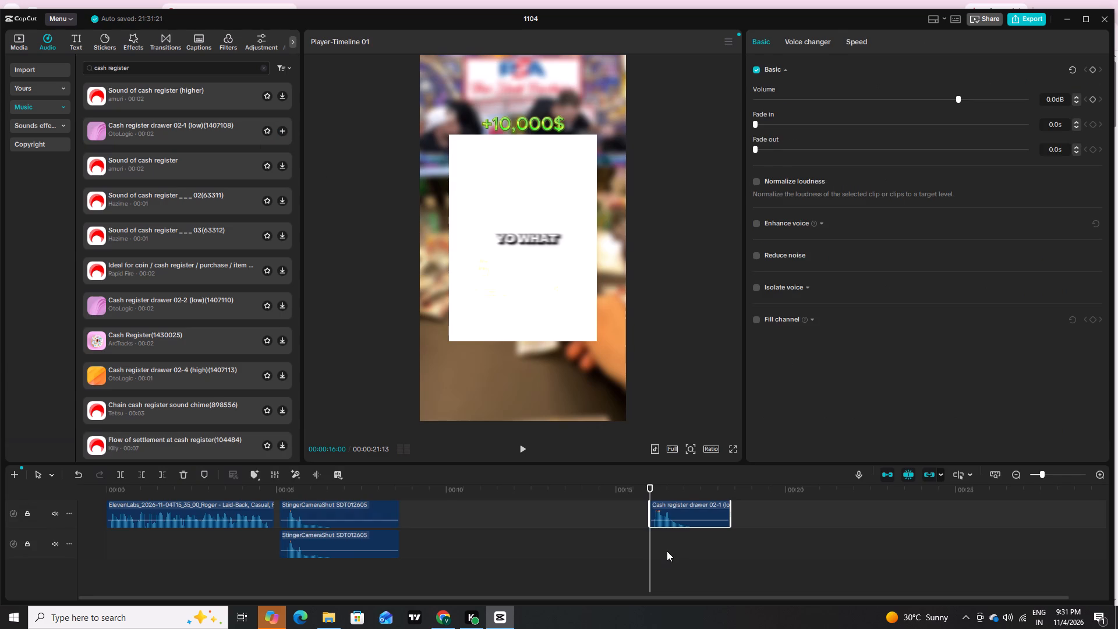
Shift the cash register sound slightly earlier so it starts just before the card image appears at 00:00:16:00.
scroll(667, 551, up, 2)
drag(667, 543, 660, 545)
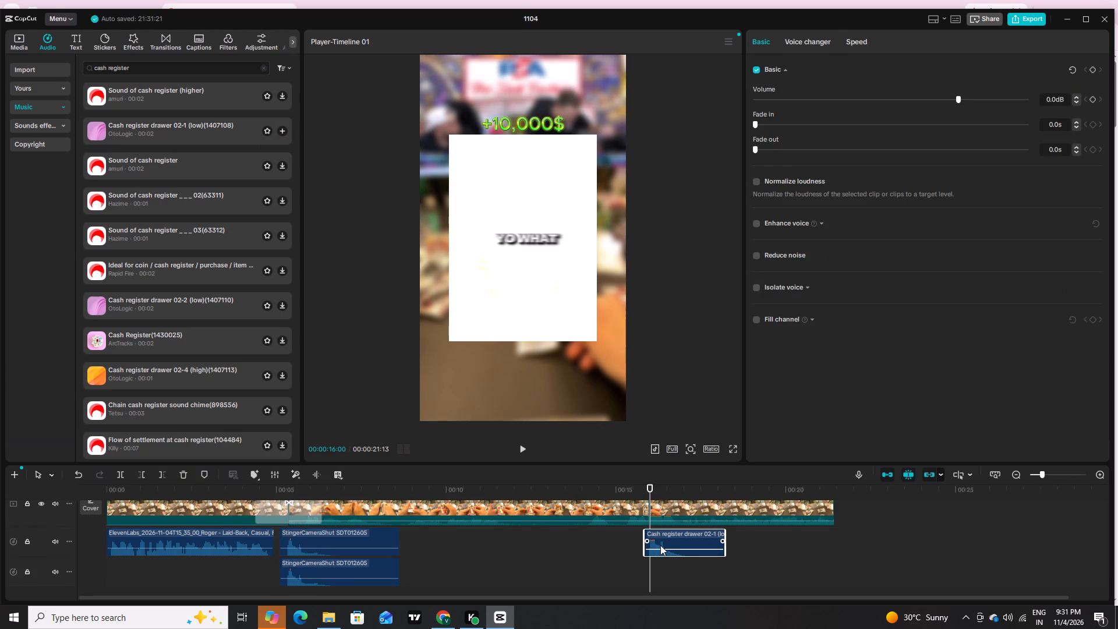
drag(660, 545, 660, 545)
click(660, 545)
Play back the card reveal to check the cash register sound's timing against the flash and "+10,000$" text.
drag(649, 499, 631, 497)
key(space)
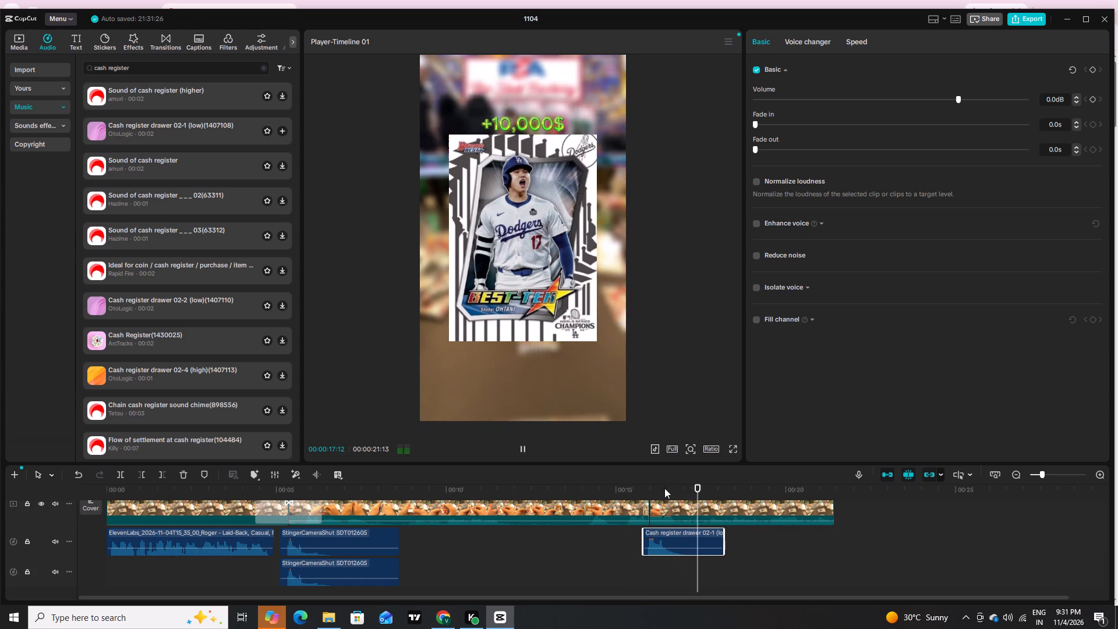
drag(698, 485, 682, 487)
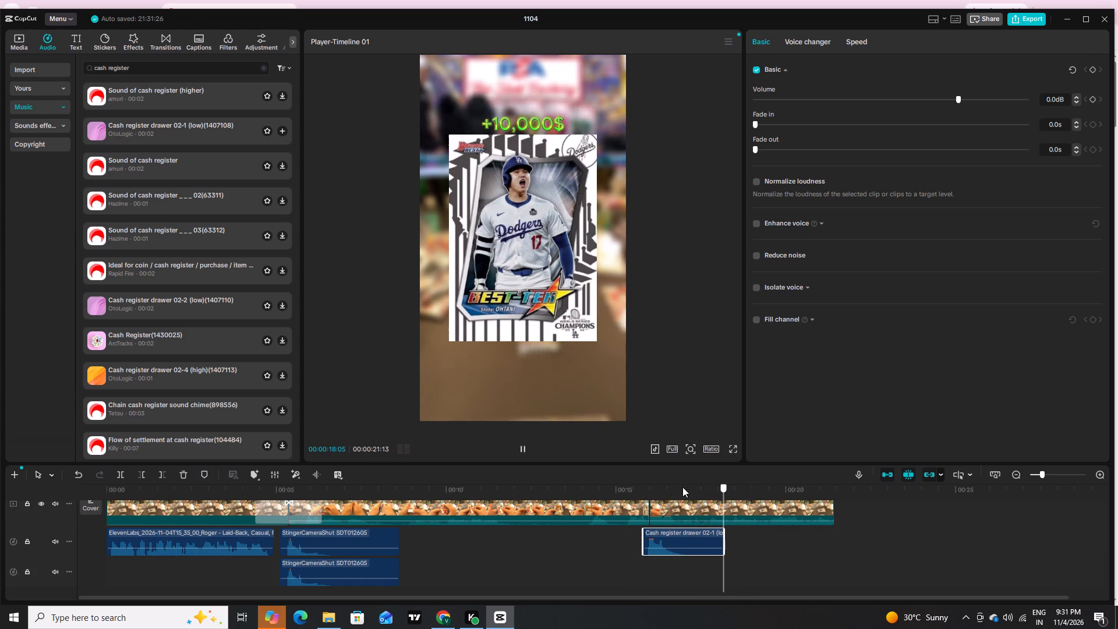
drag(682, 487, 623, 490)
key(space)
key(space)
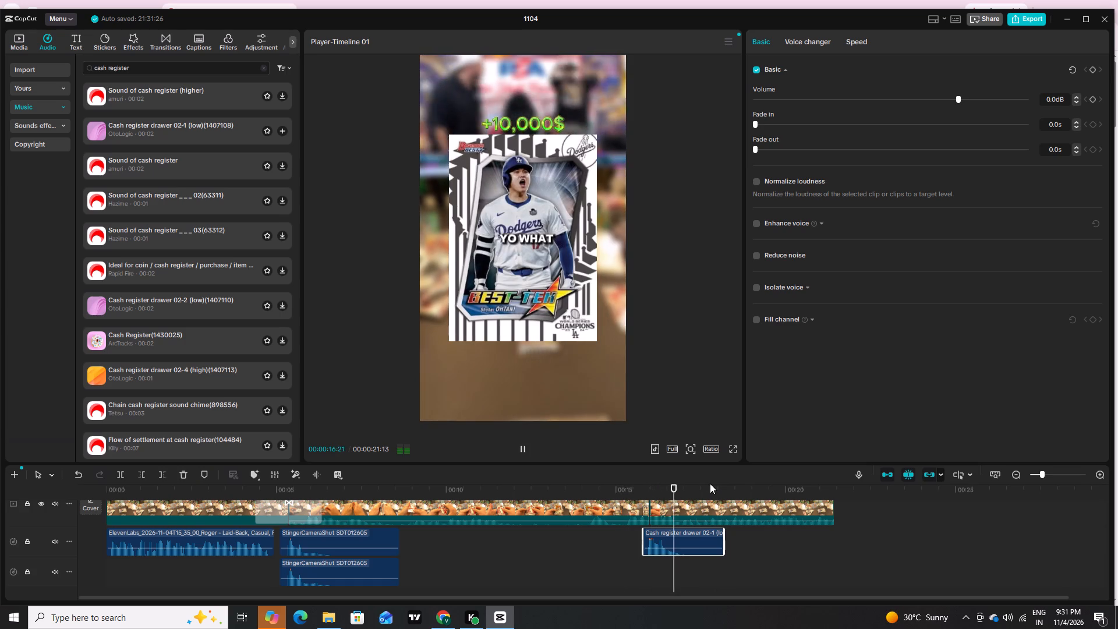
Trim the end of the last blurred video clip back to 00:00:18:18.
drag(710, 483, 727, 487)
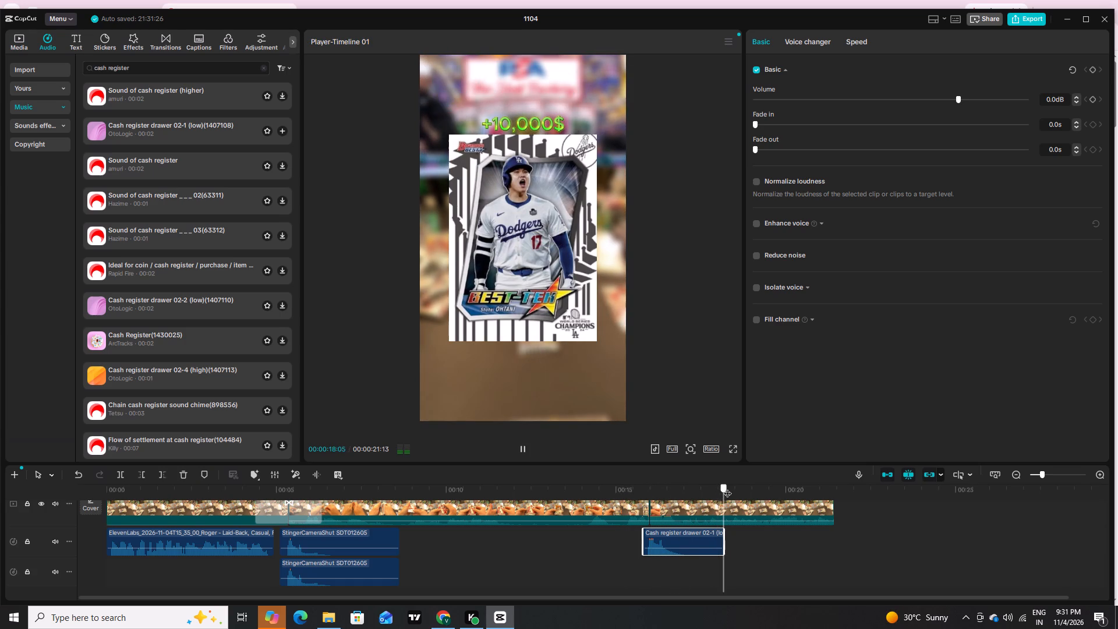
drag(727, 487, 738, 491)
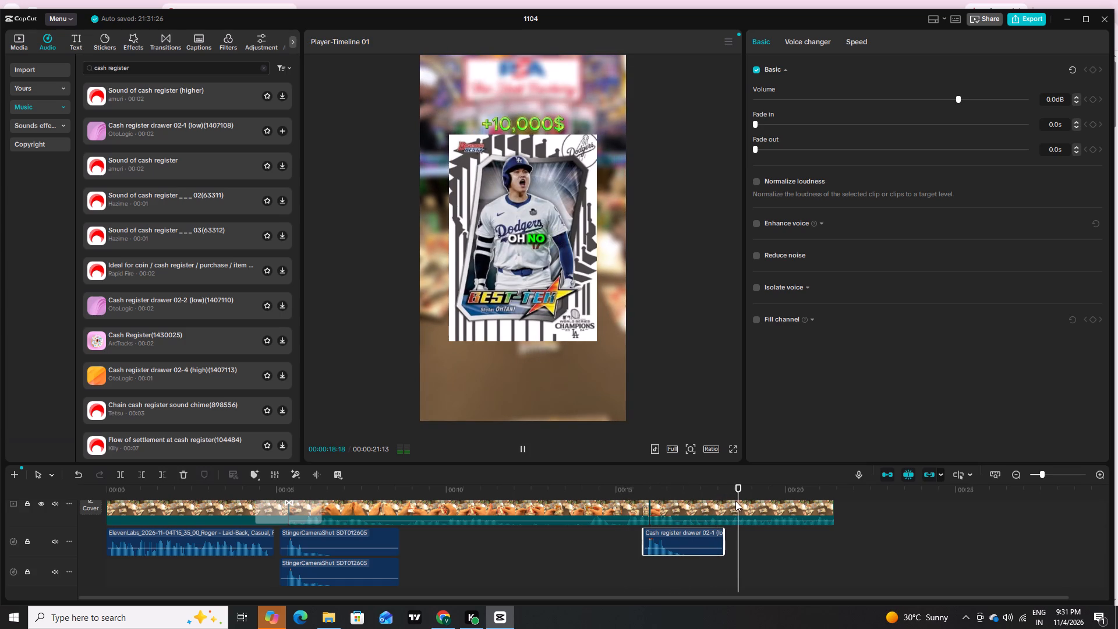
click(734, 506)
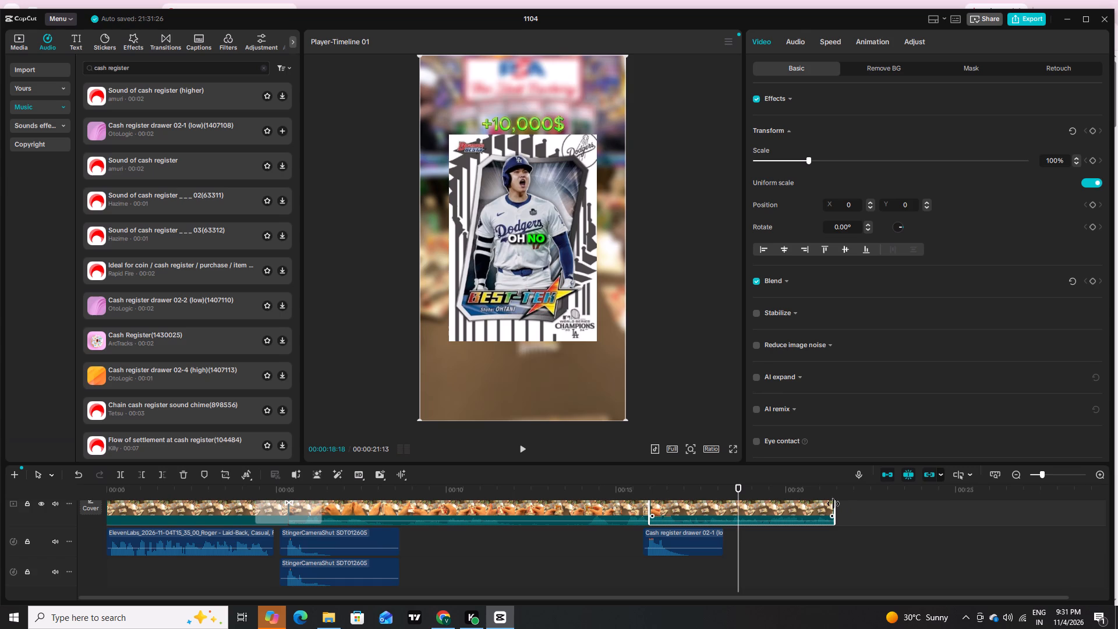
drag(833, 504, 737, 510)
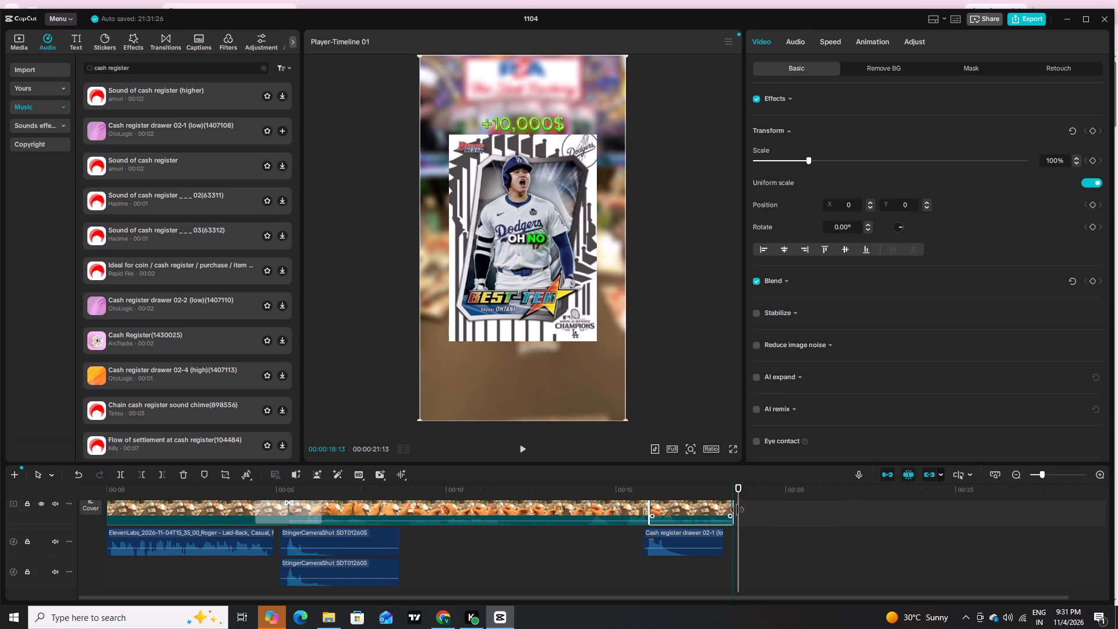
drag(737, 510, 739, 510)
Trim the end of the card image overlay to 00:00:18:18 so it matches the end of the main video.
scroll(734, 527, up, 3)
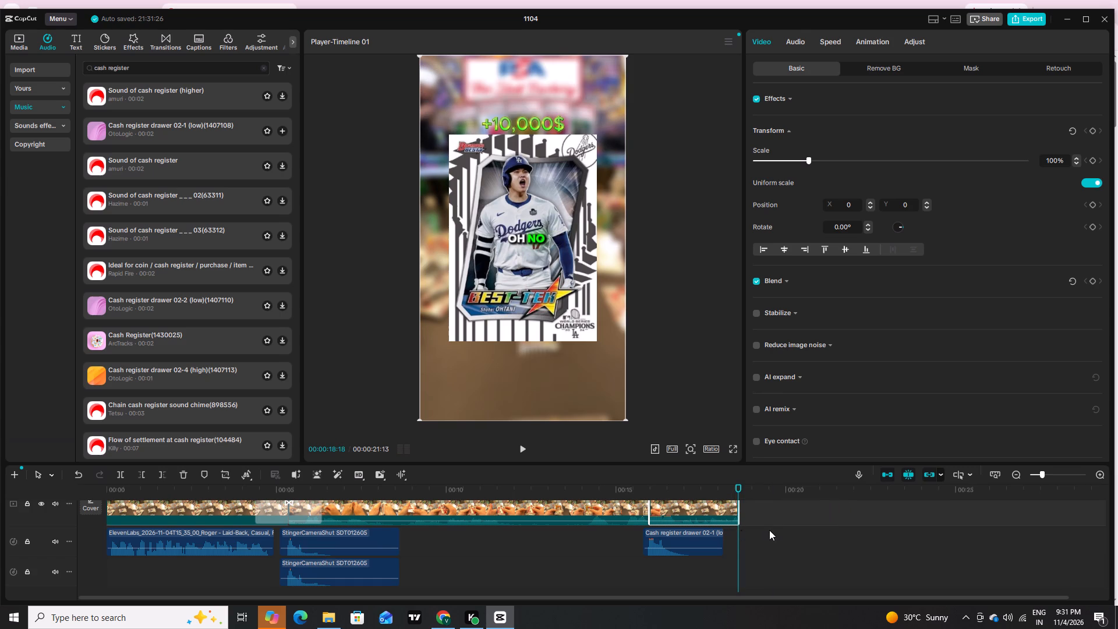
click(770, 531)
click(741, 511)
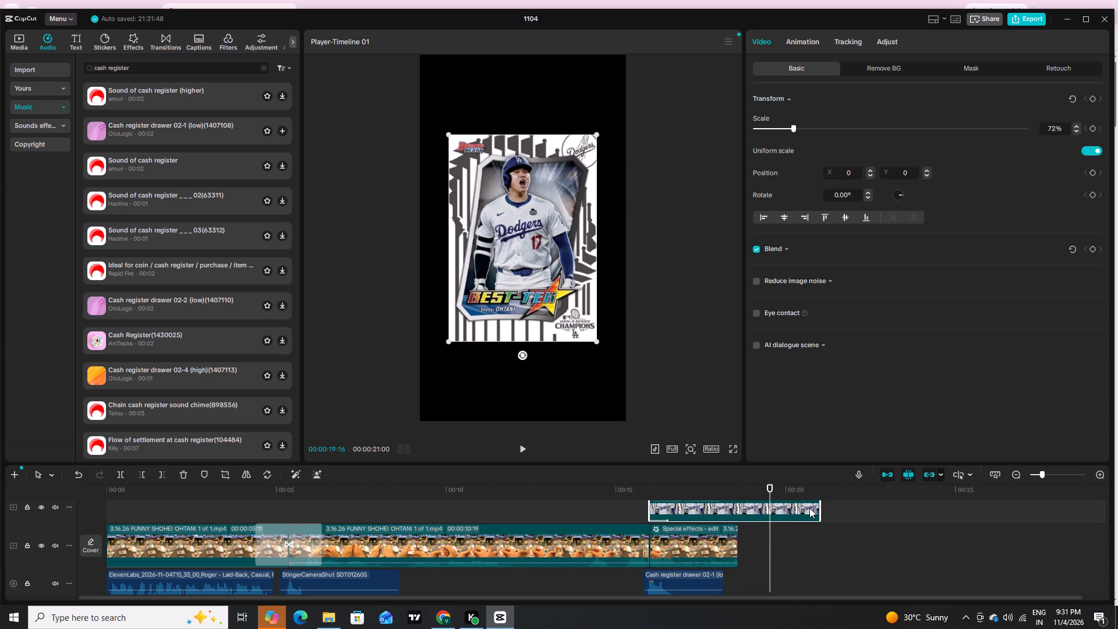
drag(818, 507, 733, 510)
Play back the shortened ending and the whole video from the beginning to review the edit.
drag(702, 490, 622, 488)
key(space)
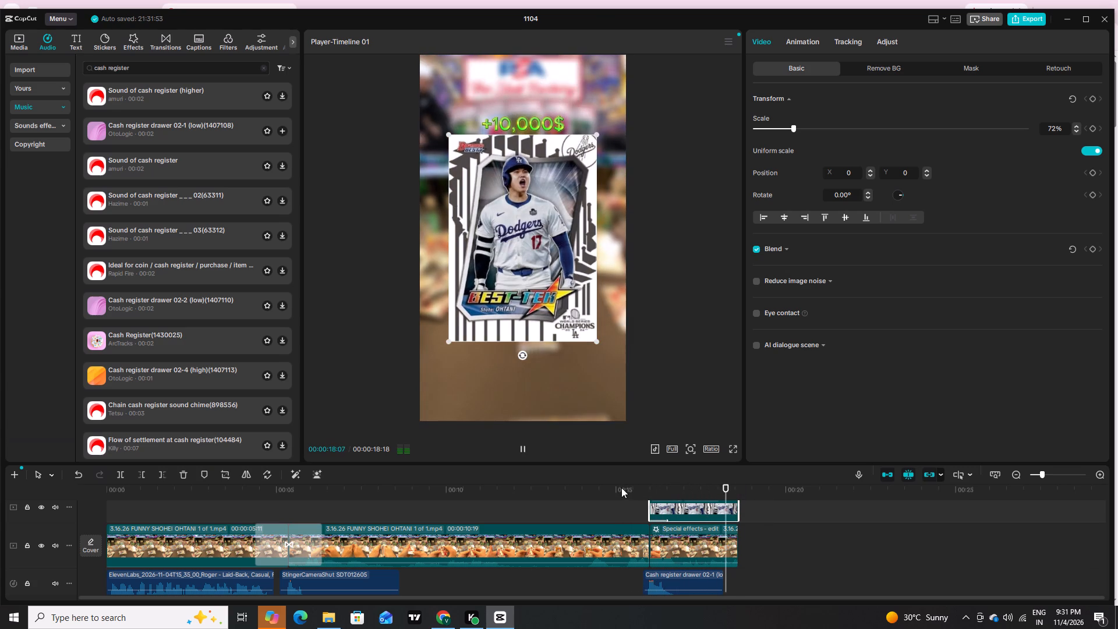
drag(634, 487, 359, 489)
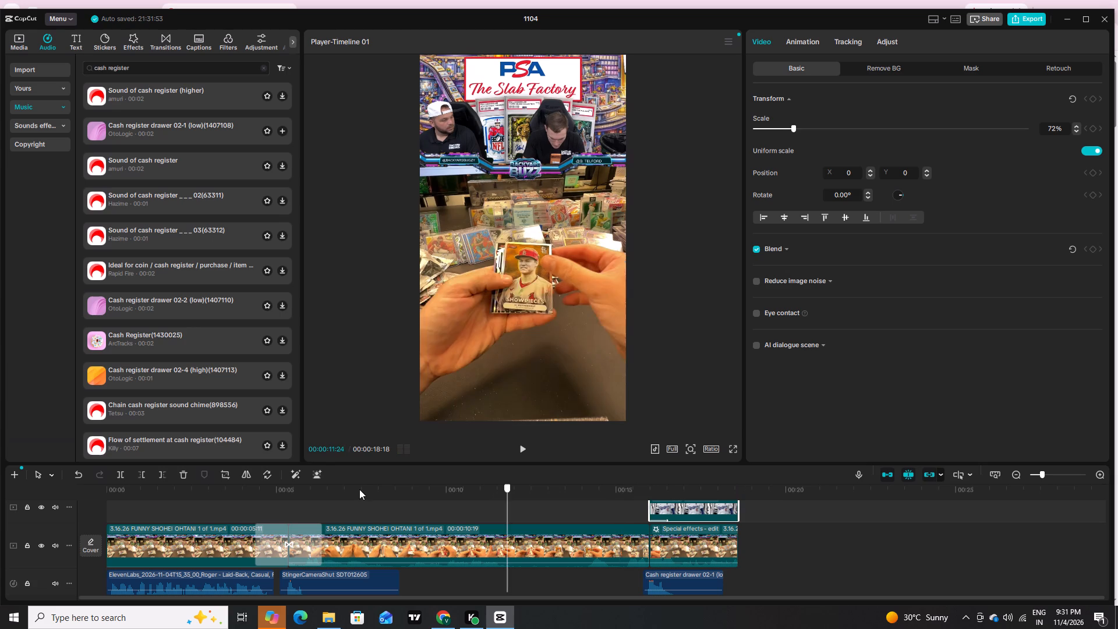
drag(359, 489, 122, 485)
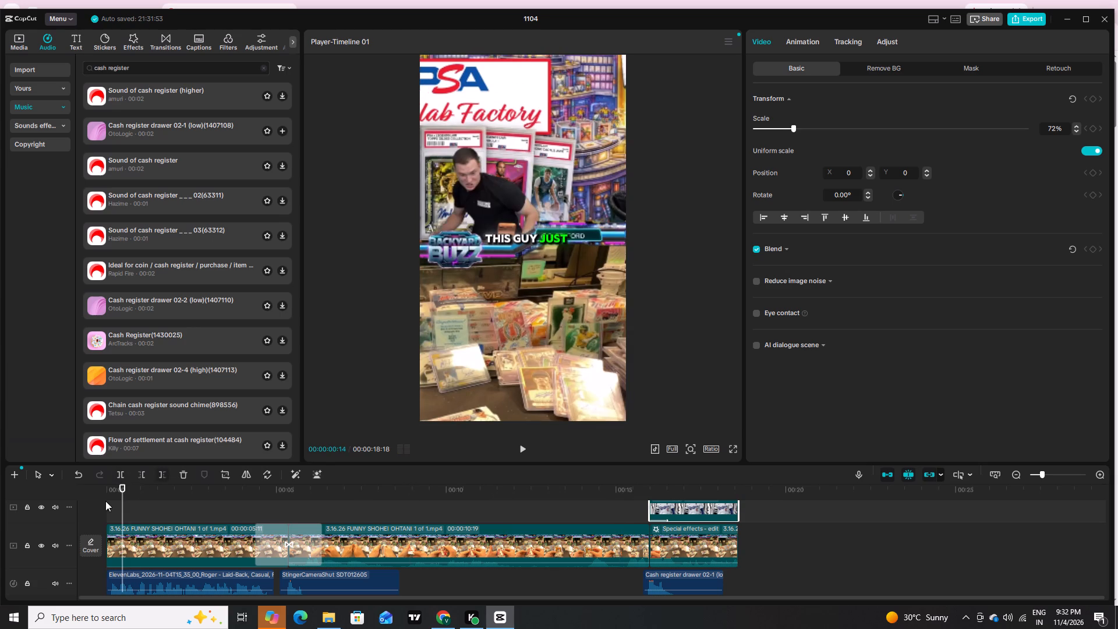
drag(116, 488, 96, 493)
key(space)
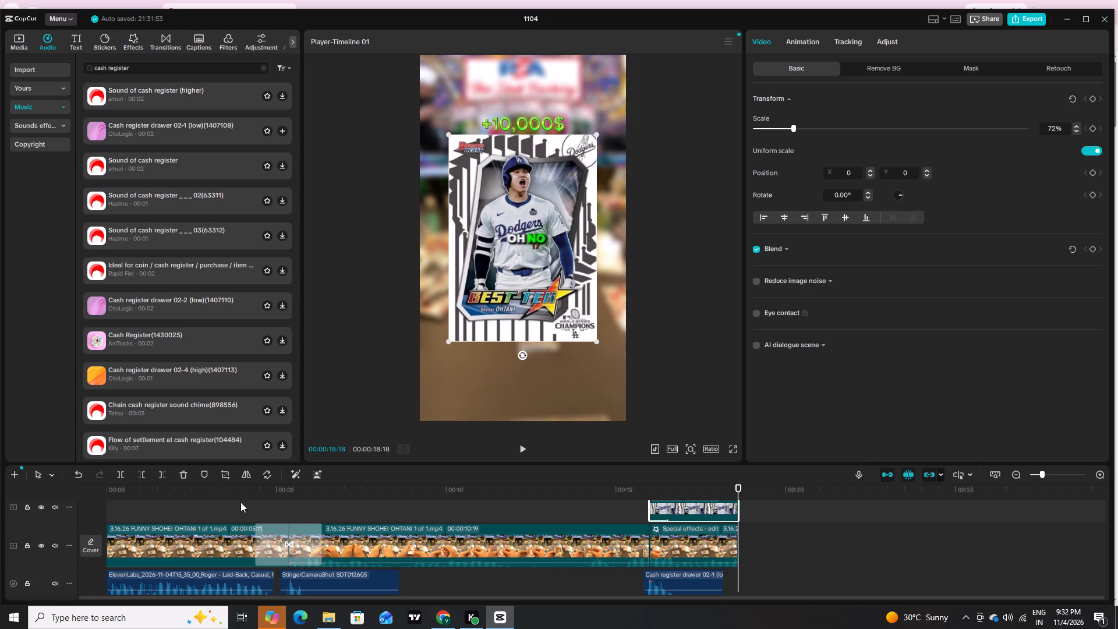
Return the playhead to 00:00:00:00 and search the music library for "phonk".
drag(233, 493, 63, 485)
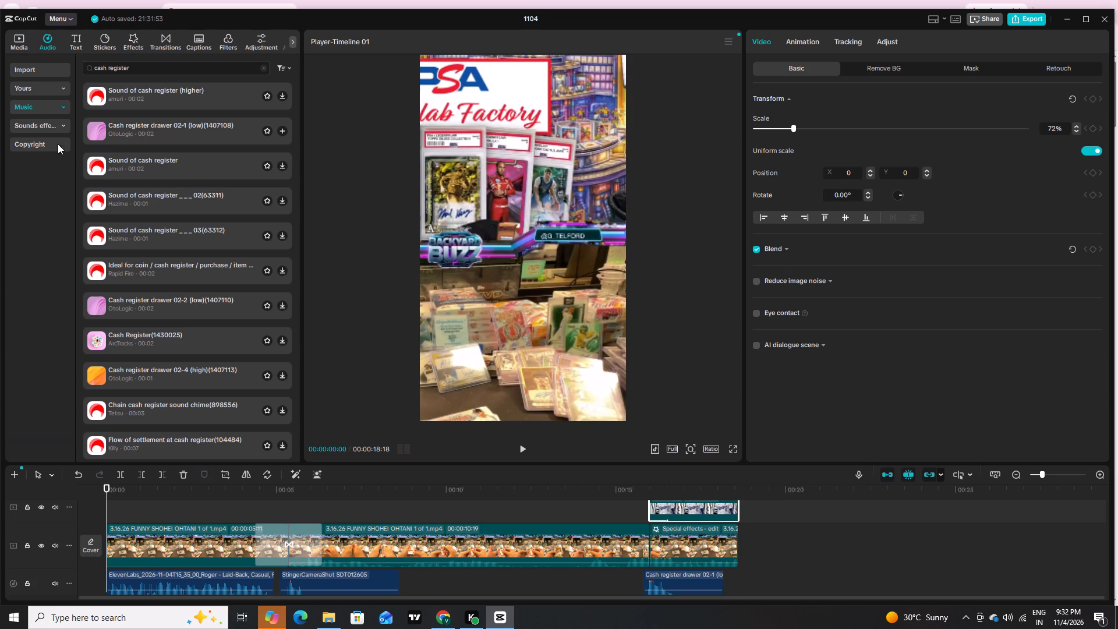
drag(138, 65, 81, 73)
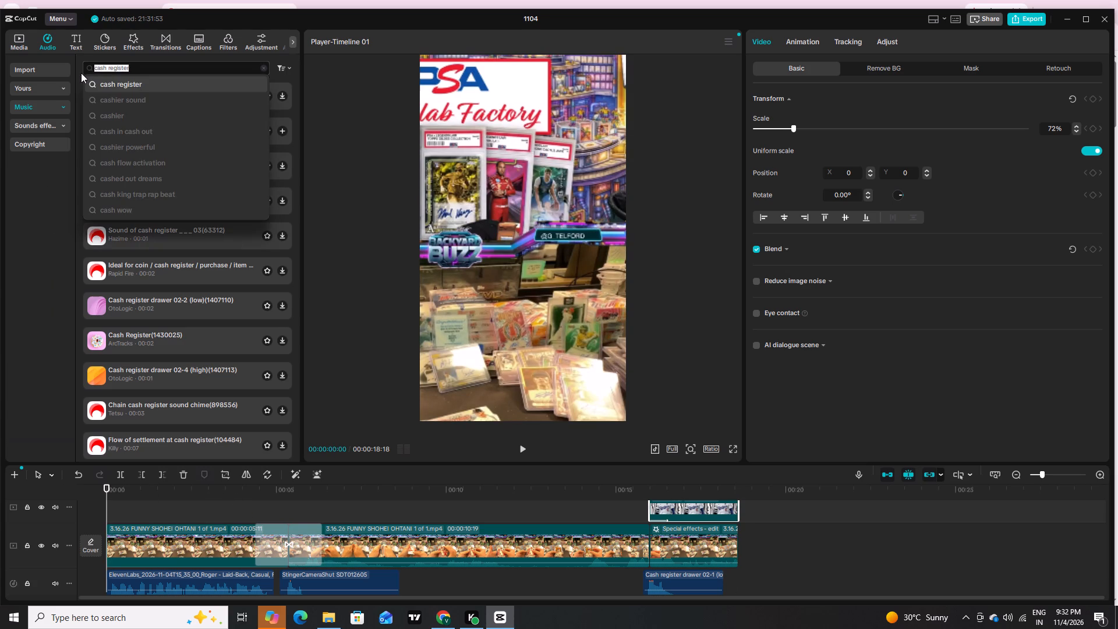
text(phonk)
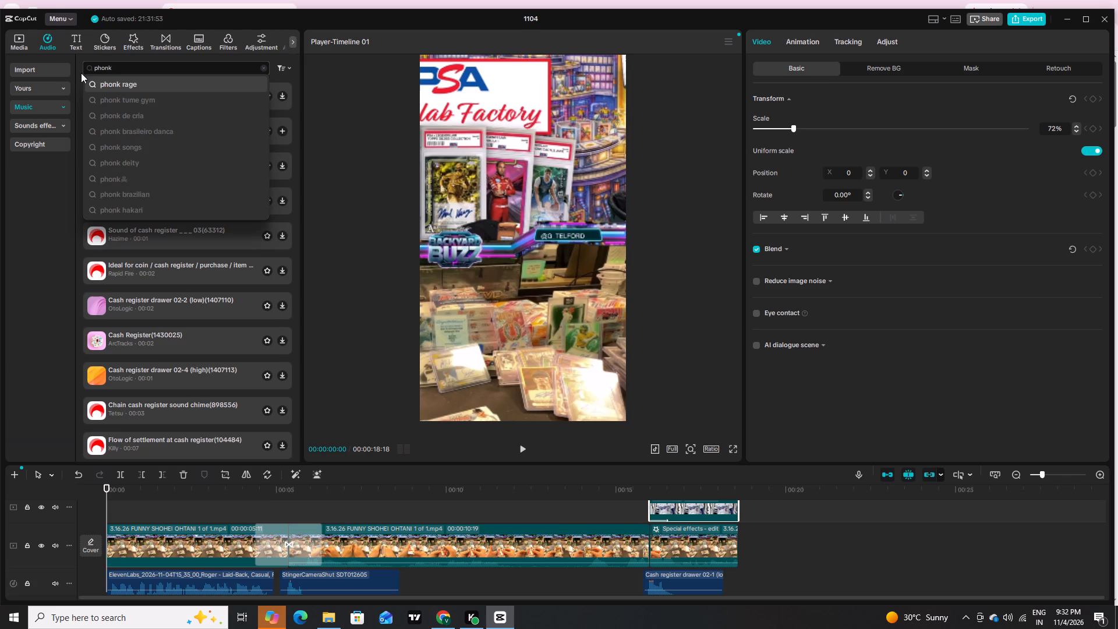
key(Return)
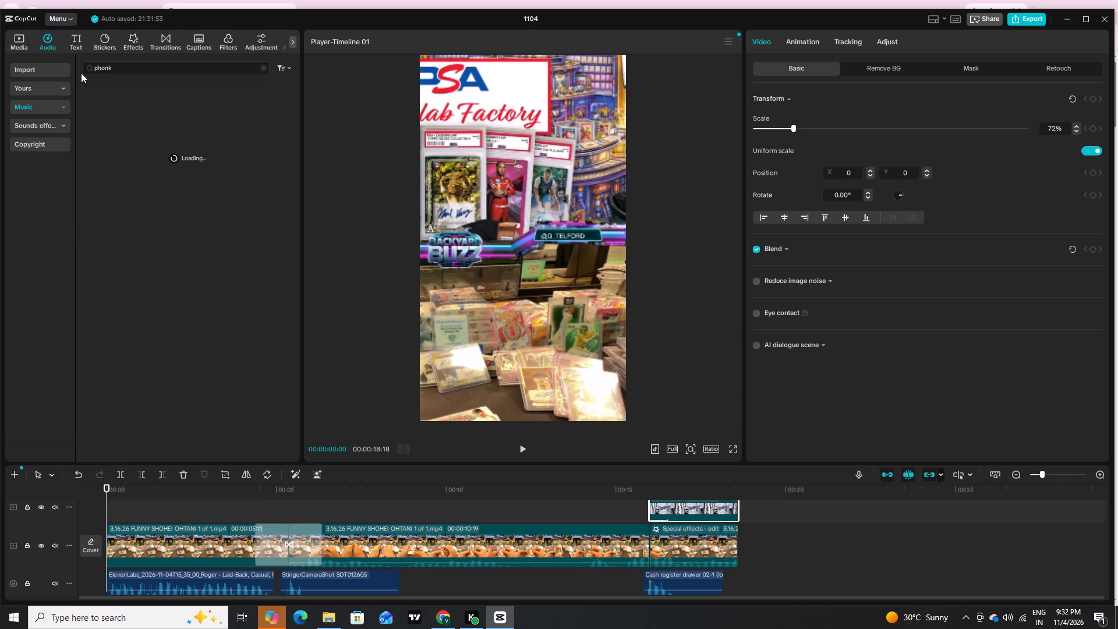
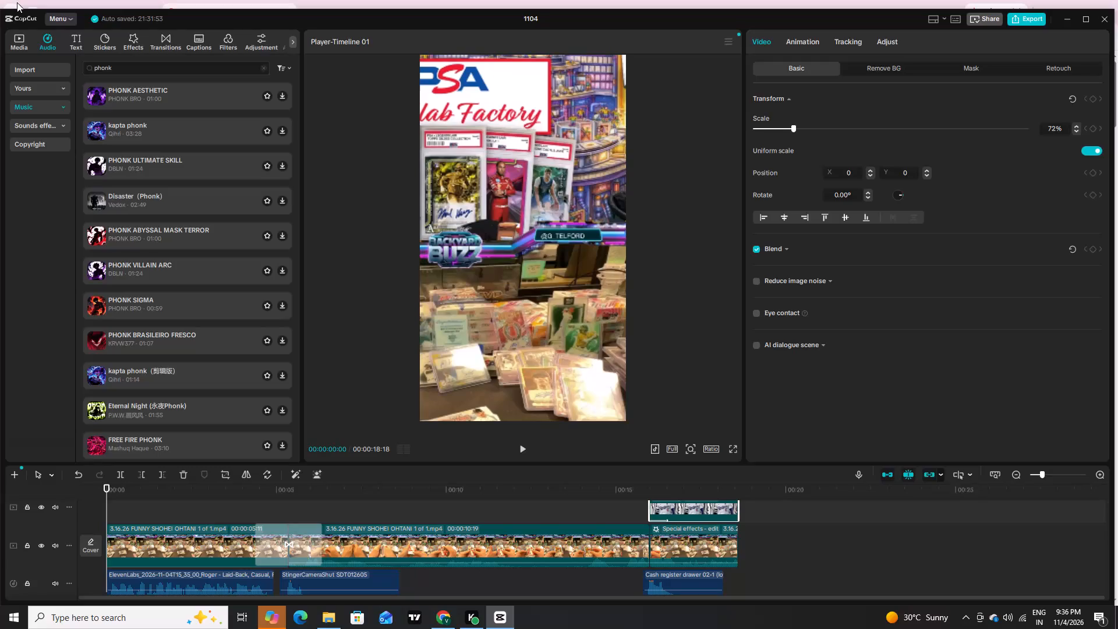
Audition the phonk music results, including PHONK AESTHETIC, kapta phonk, PHONK ULTIMATE SKILL, Disaster (Phonk) and PHONK ABYSSAL MASK TERROR.
click(161, 88)
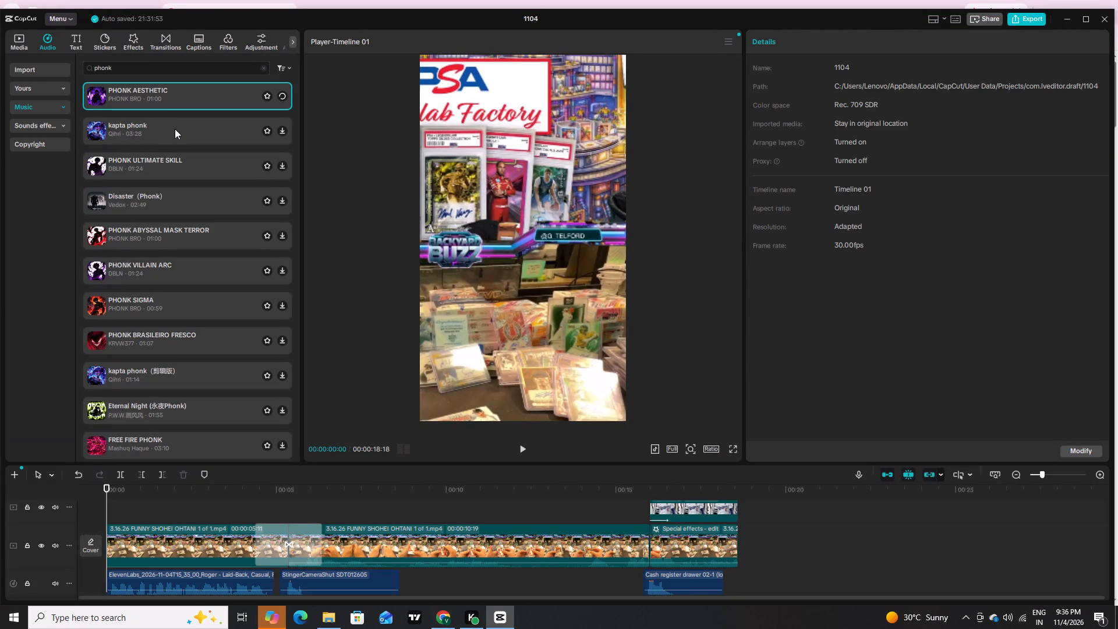
click(200, 127)
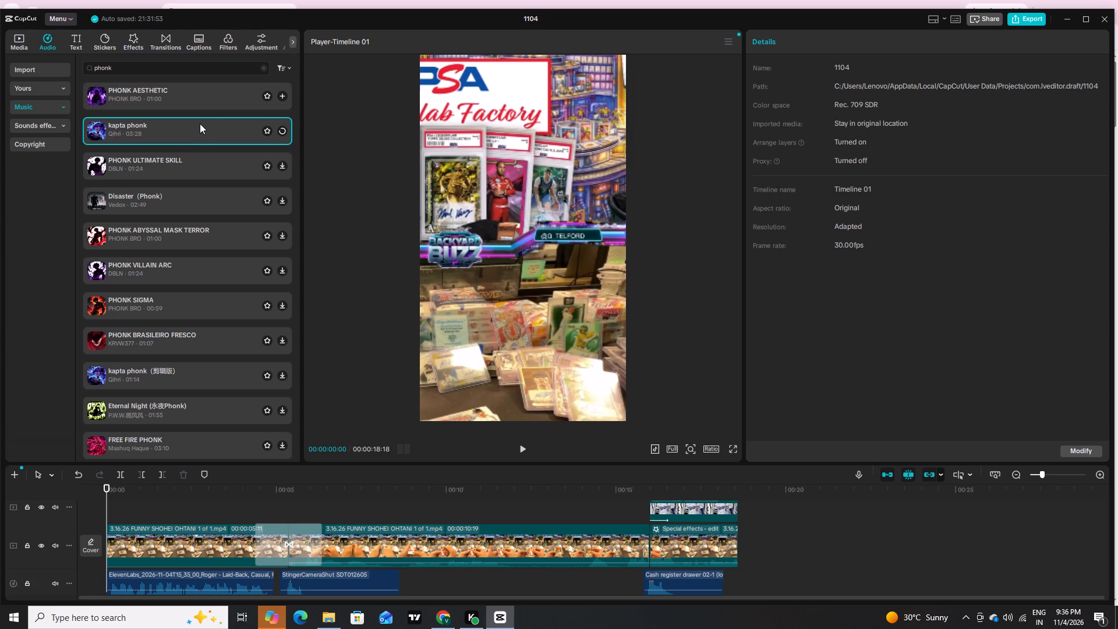
click(198, 98)
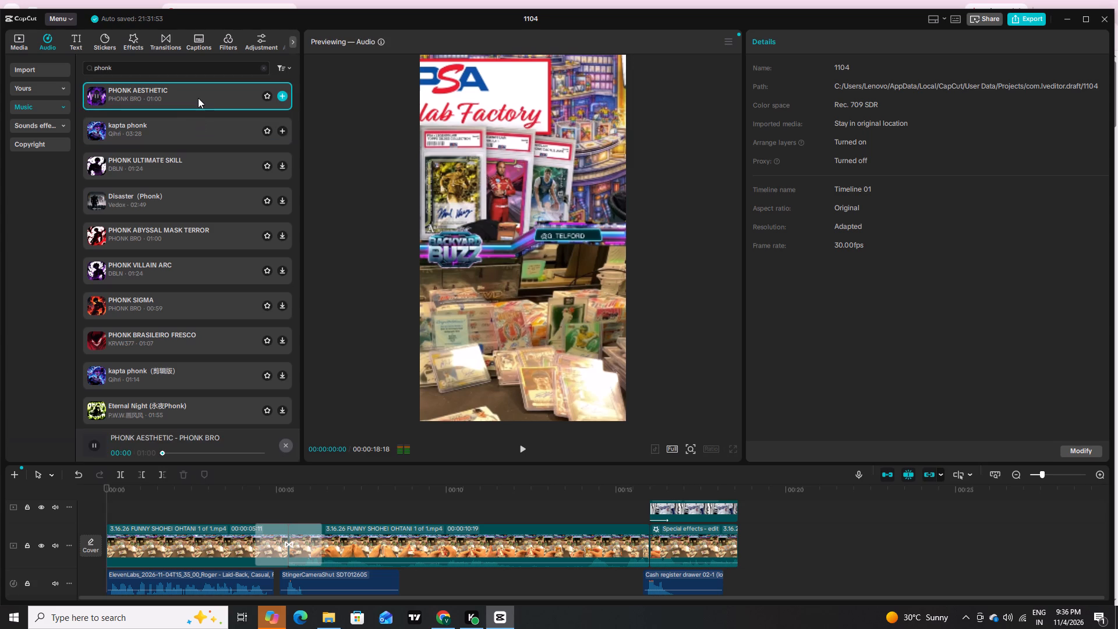
click(182, 123)
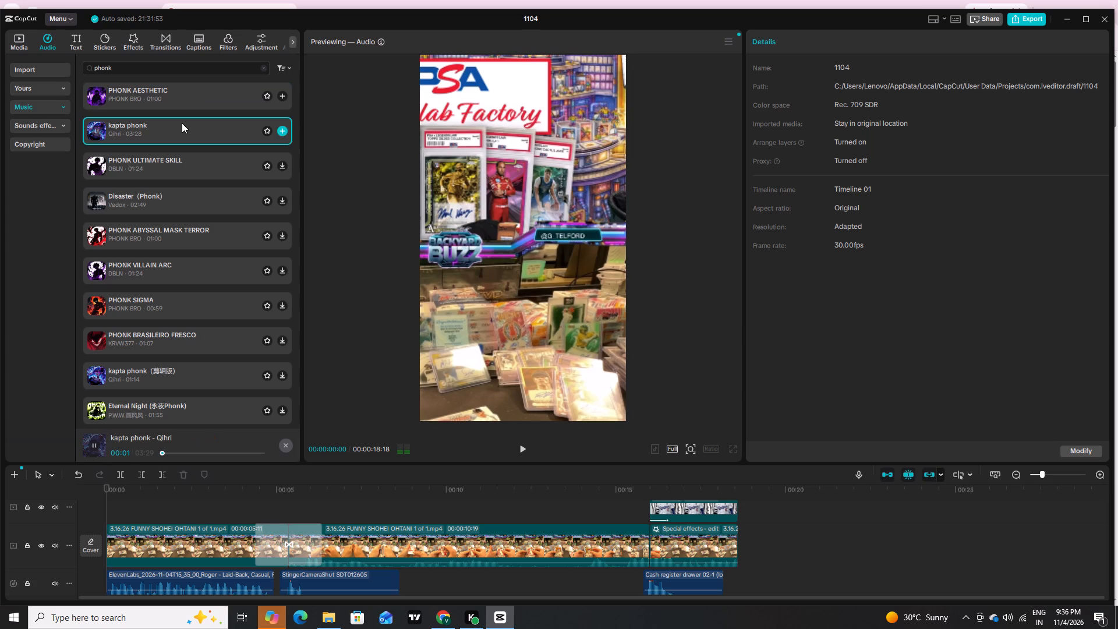
click(161, 160)
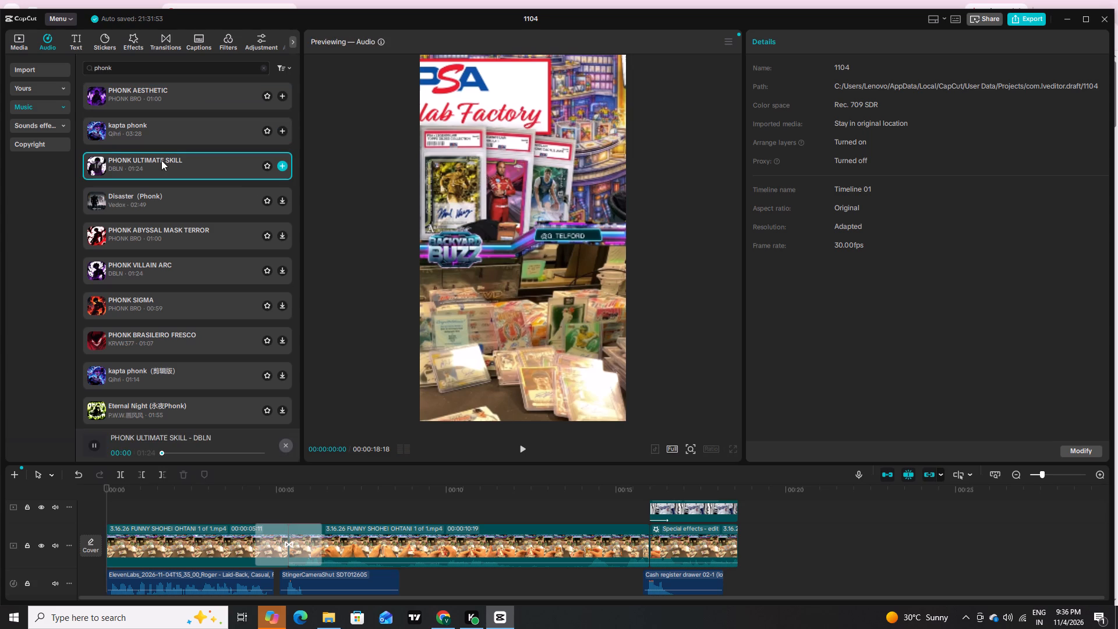
click(150, 189)
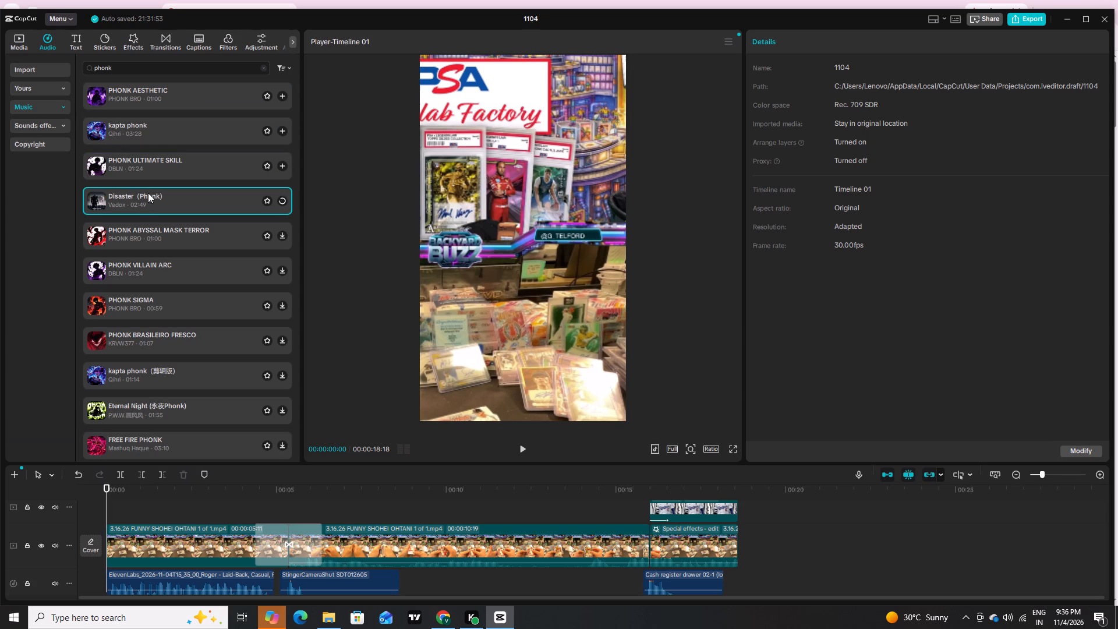
click(122, 238)
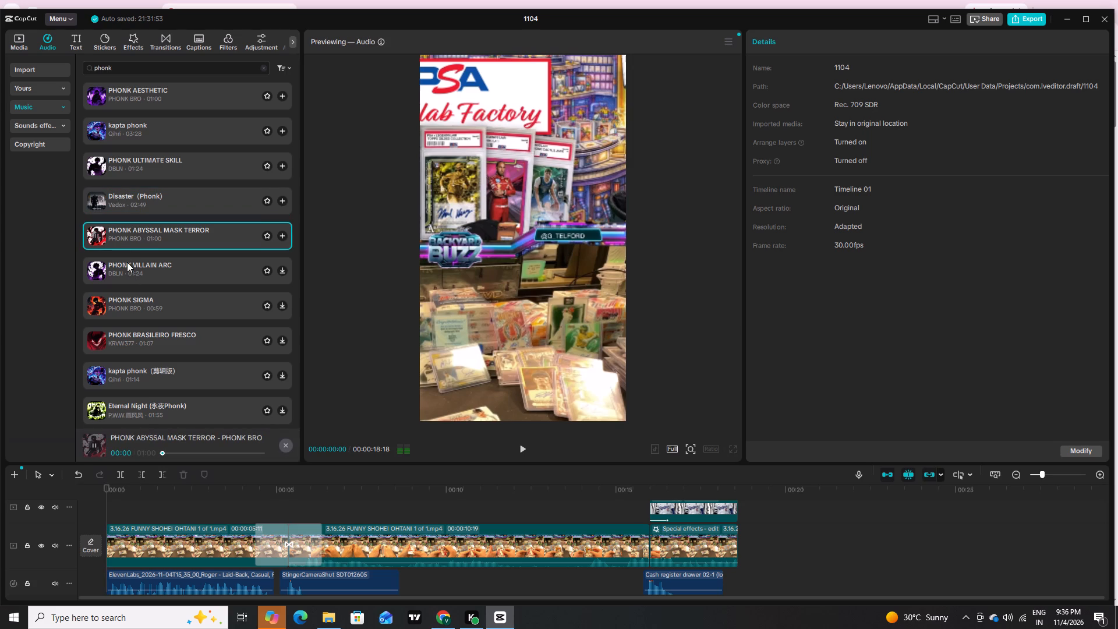
scroll(126, 259, down, 2)
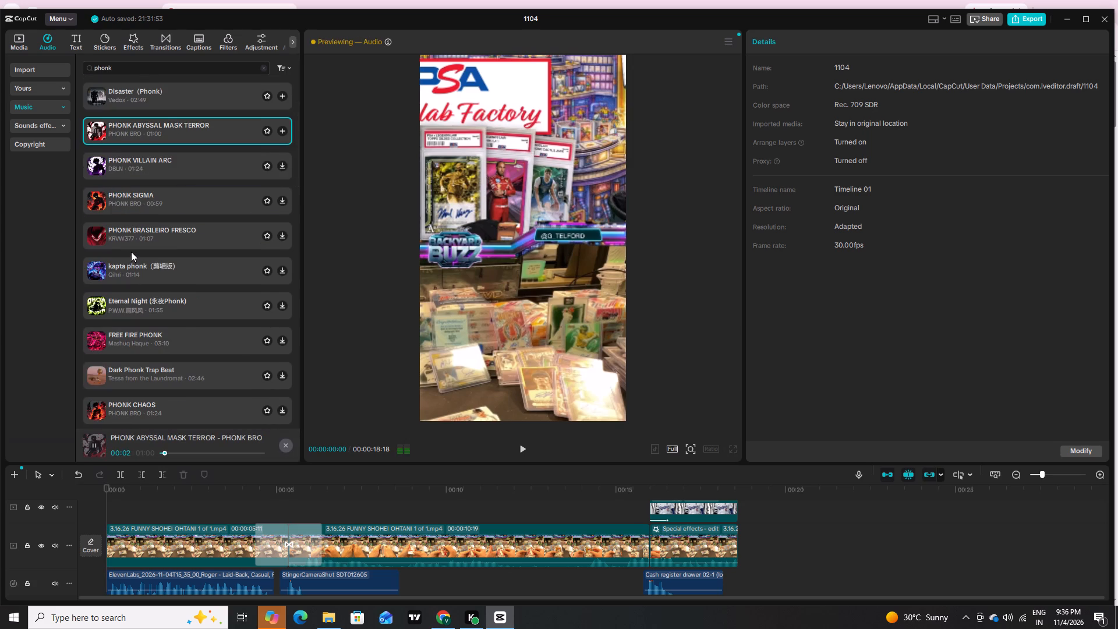
scroll(131, 252, up, 2)
scroll(130, 255, down, 1)
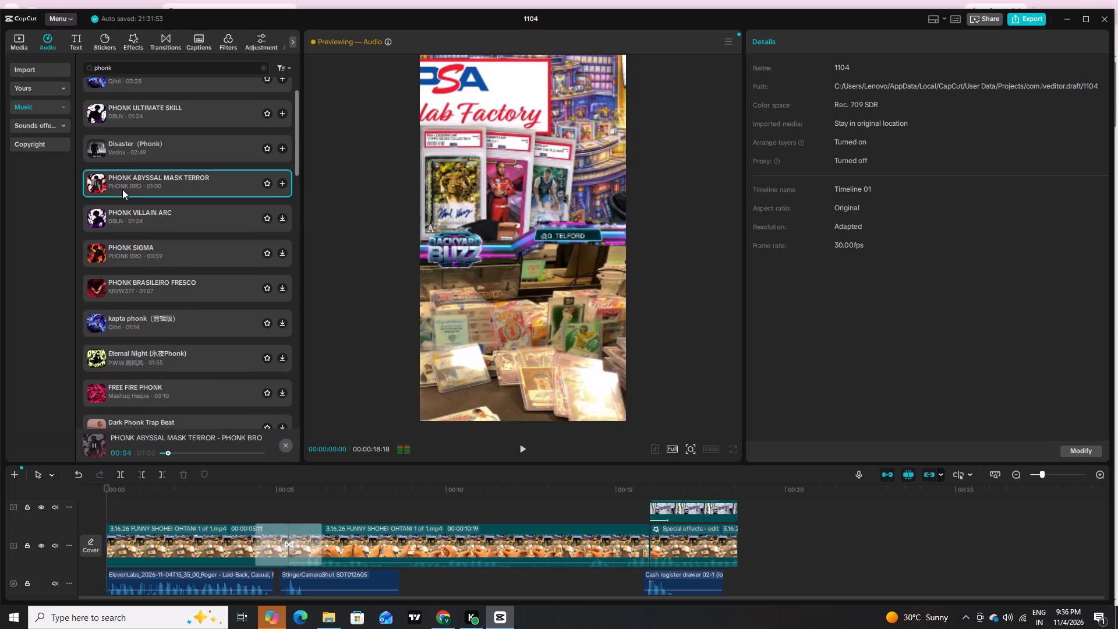
click(129, 182)
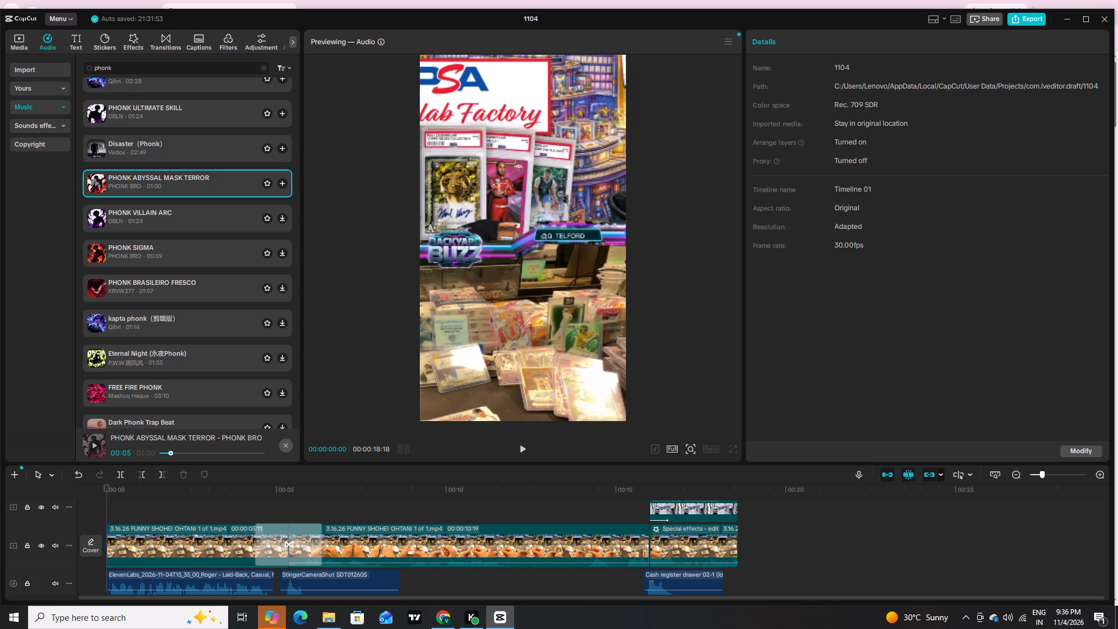
Refine the music library search to "phonk aura".
click(121, 65)
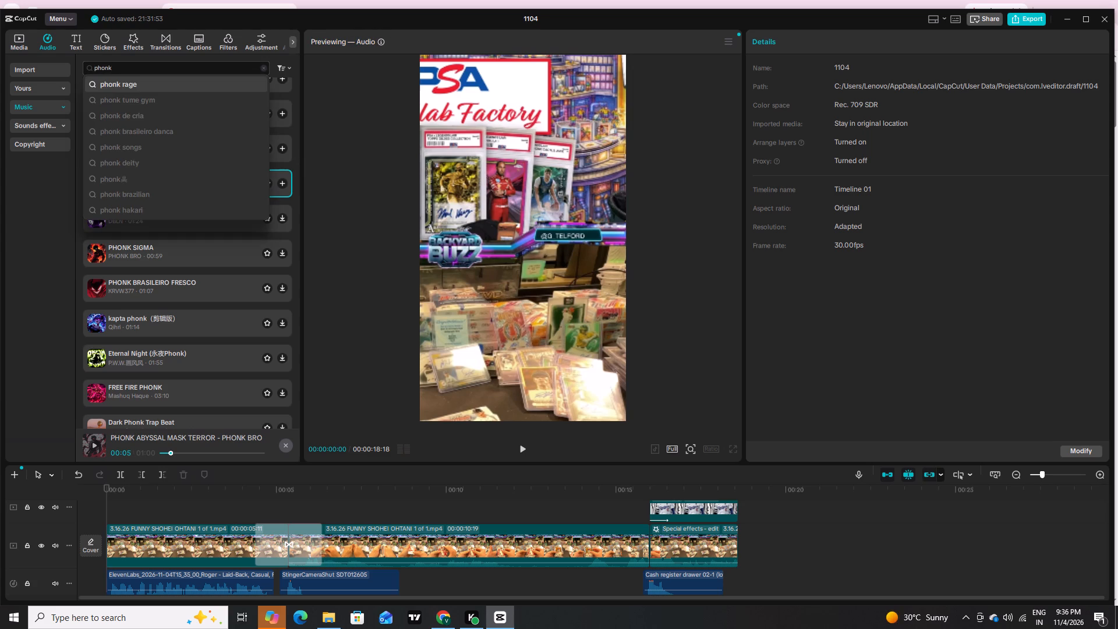
key(space)
text(aura)
key(Return)
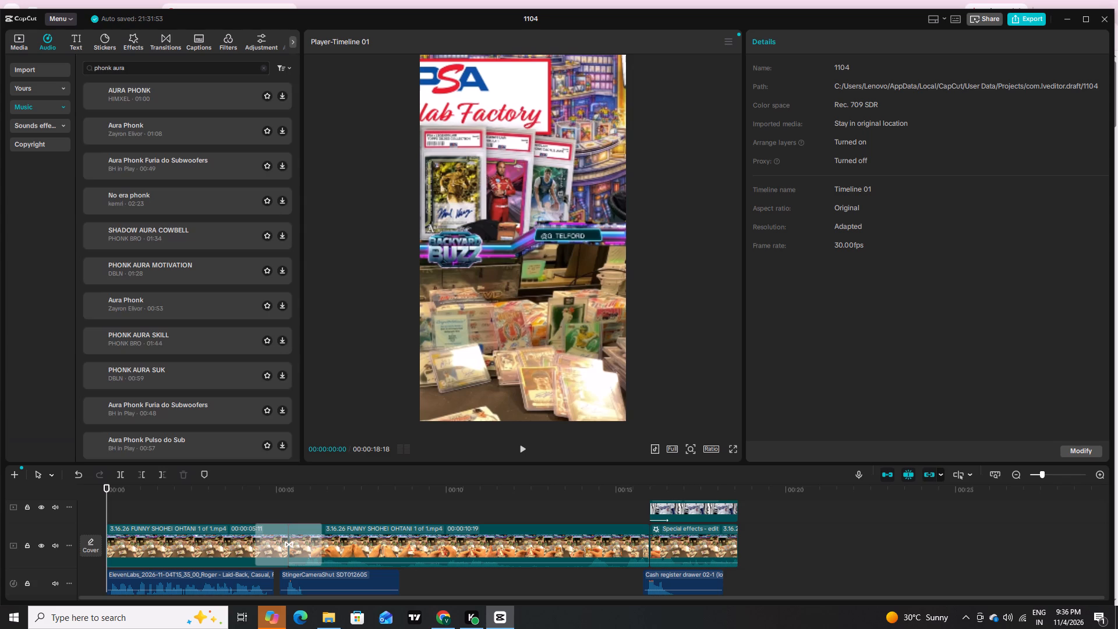
Audition AURA PHONK, Aura Phonk and No era phonk, and add "No era phonk" to the timeline at 00:00:00:00.
click(133, 93)
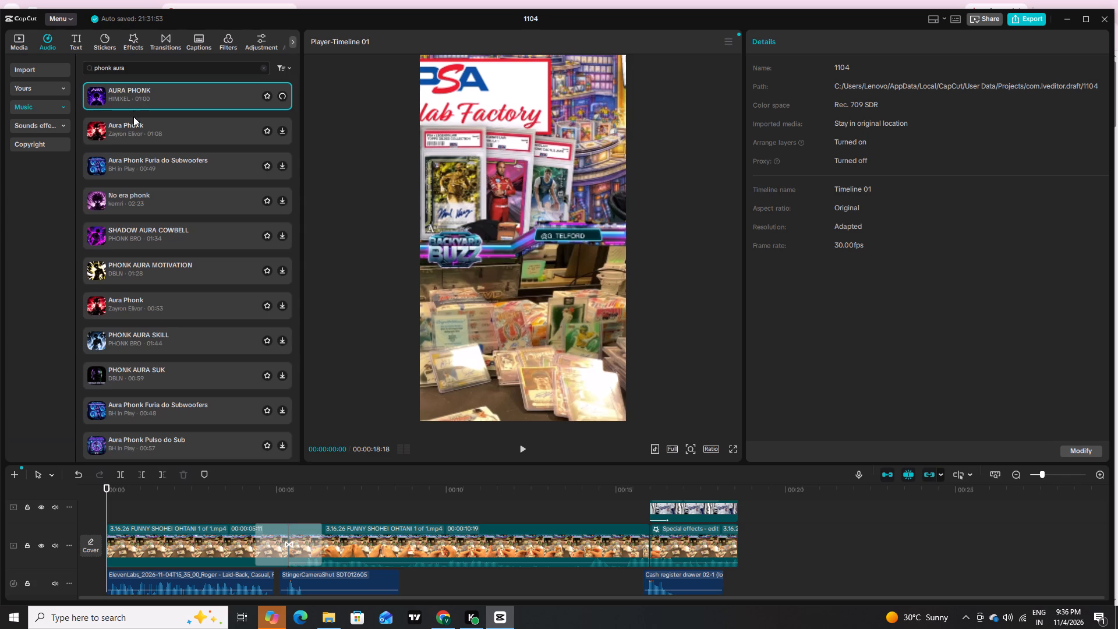
click(134, 135)
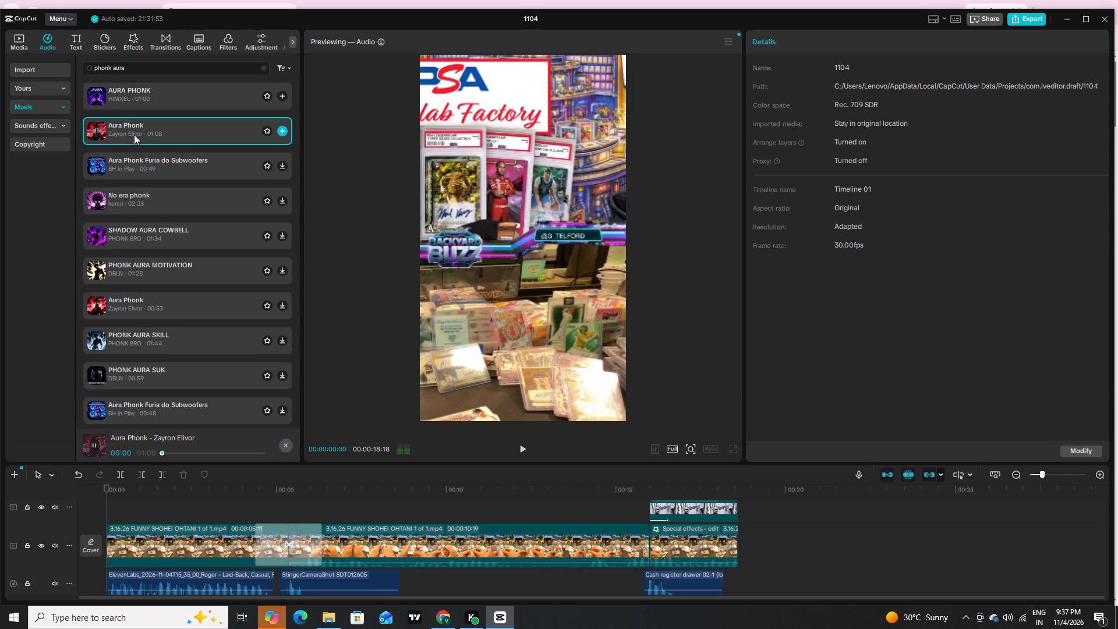
click(137, 204)
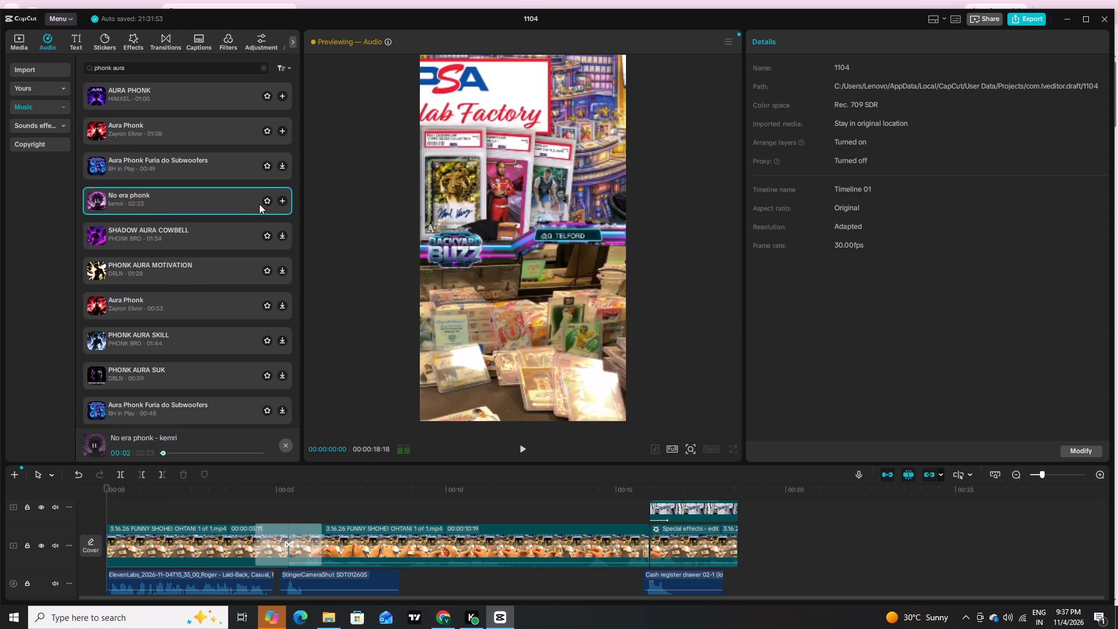
click(282, 199)
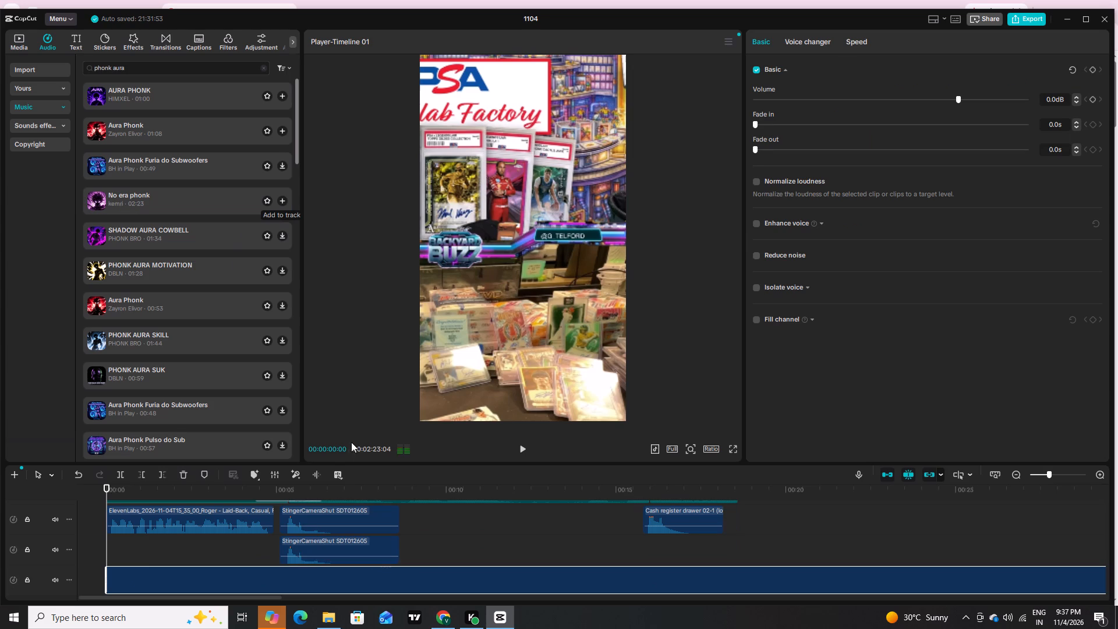
Play the video with the new music around 00:00:13 to 00:00:14 to check how the track fits the card reveal.
drag(431, 481, 437, 482)
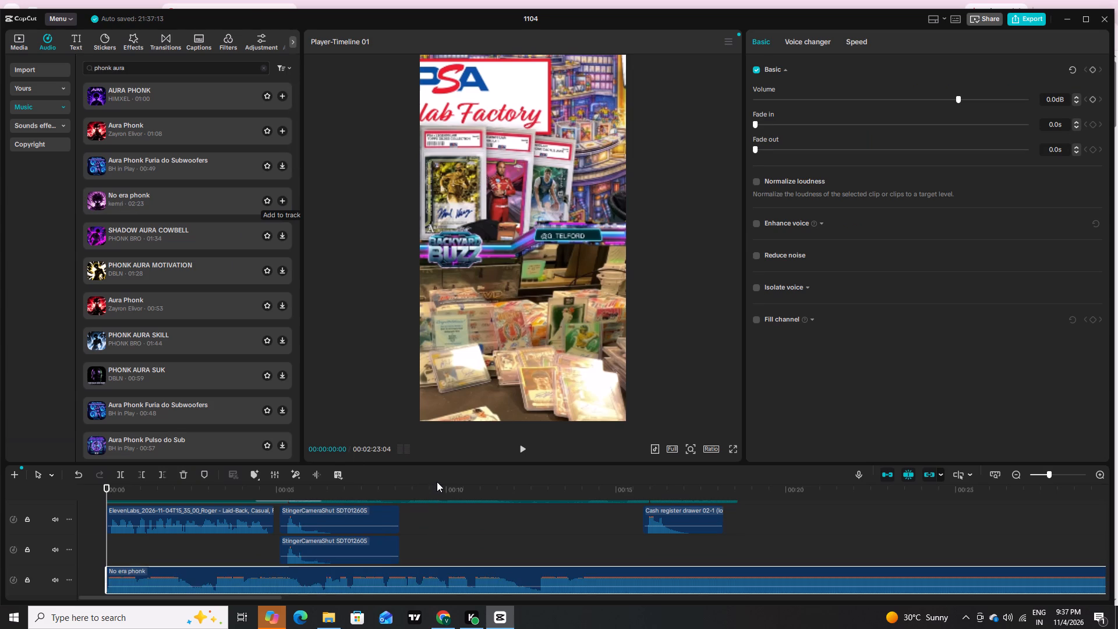
click(440, 484)
key(space)
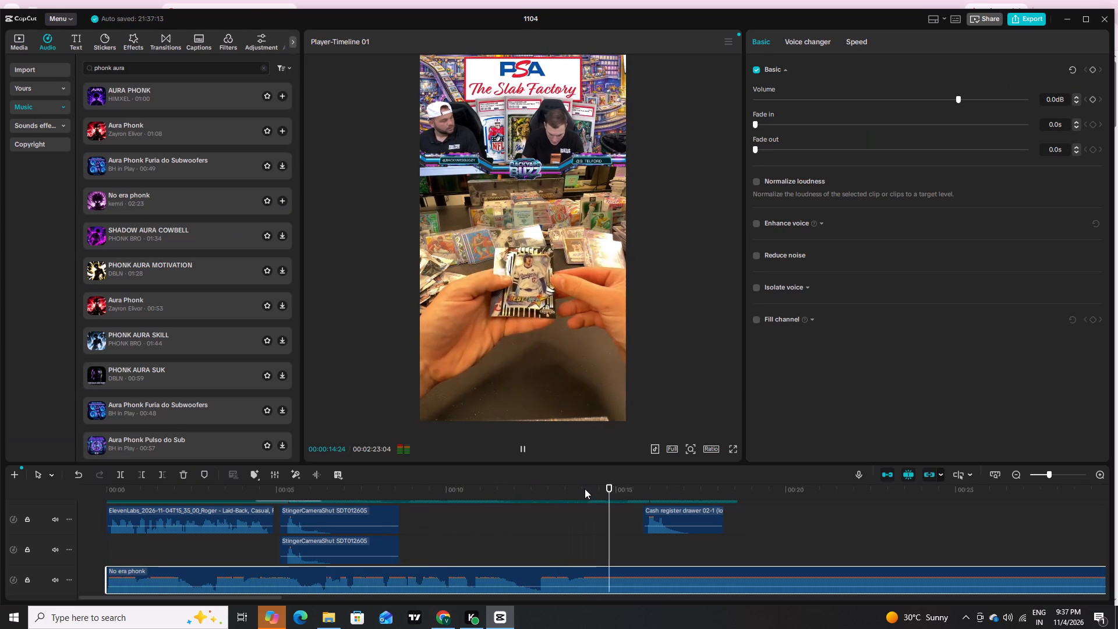
drag(585, 488, 570, 489)
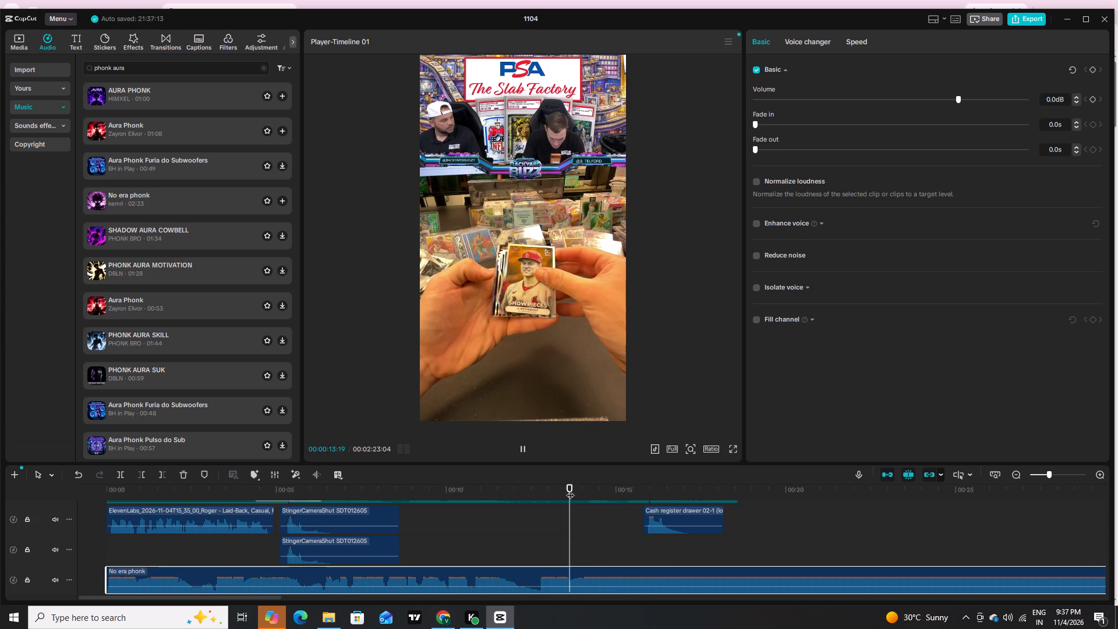
key(space)
key(space)
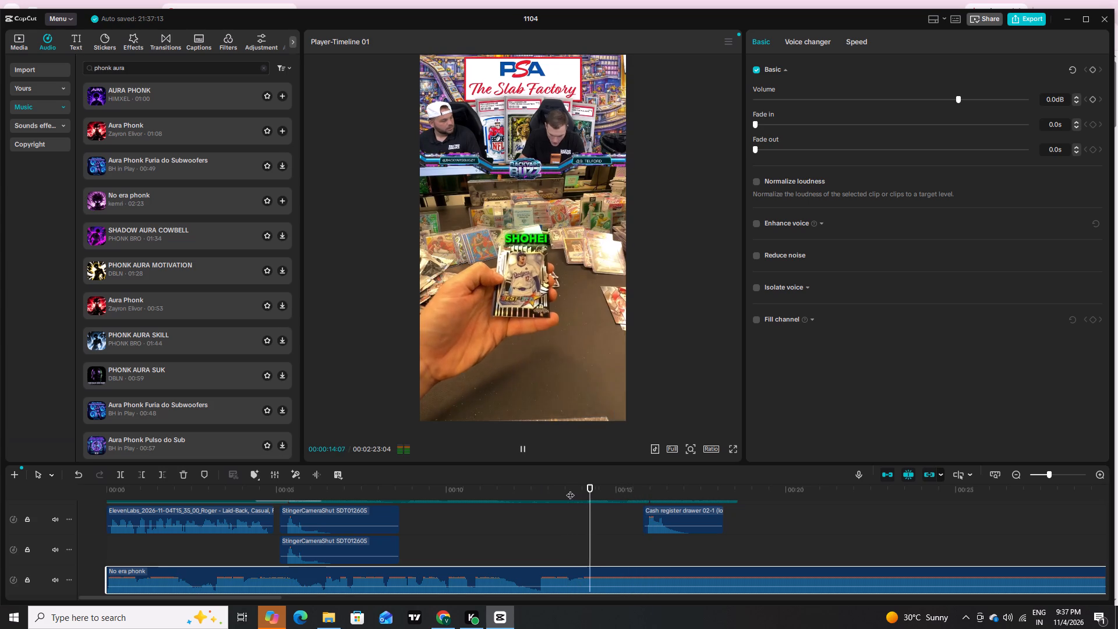
drag(570, 489, 491, 483)
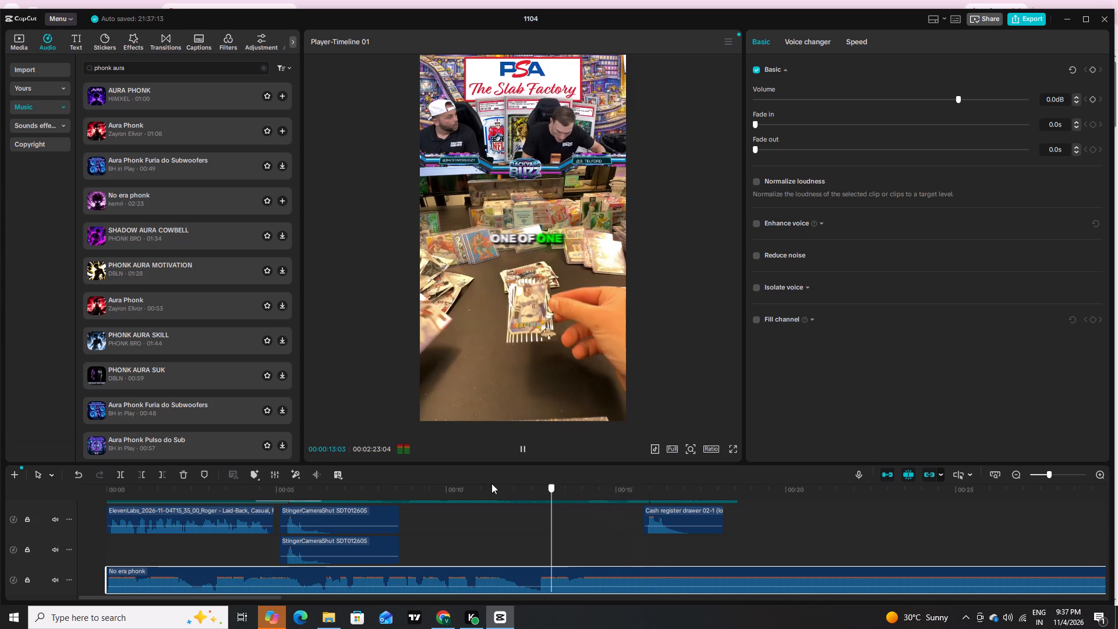
Lower the volume of the No era phonk clip to -17.1 dB, checking the level against the voiceover around 00:00:04.
drag(491, 483, 239, 524)
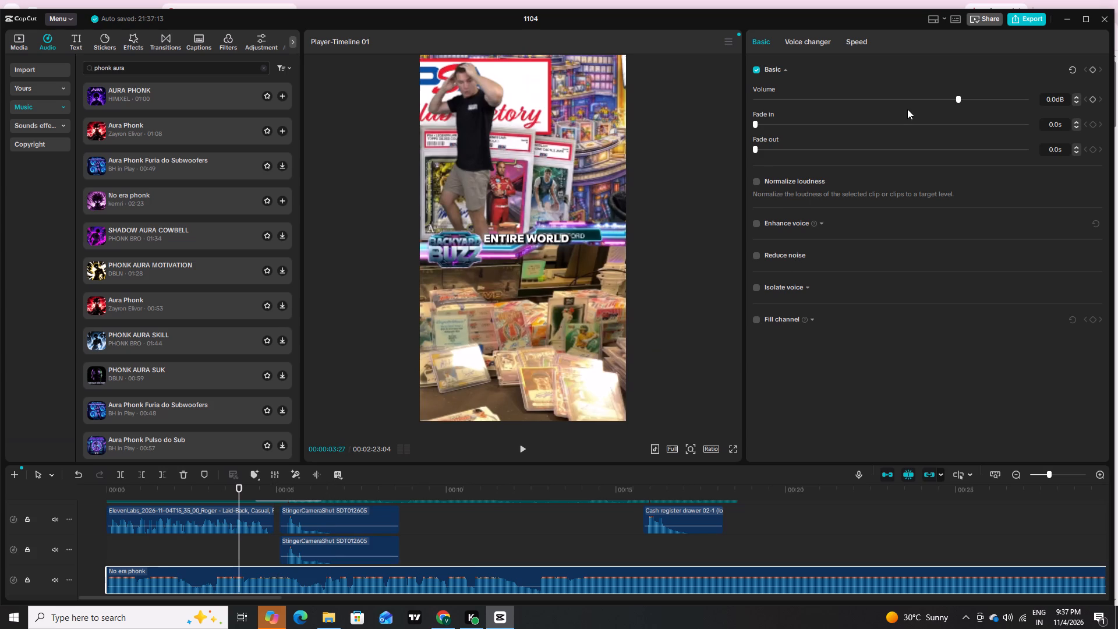
click(924, 98)
key(space)
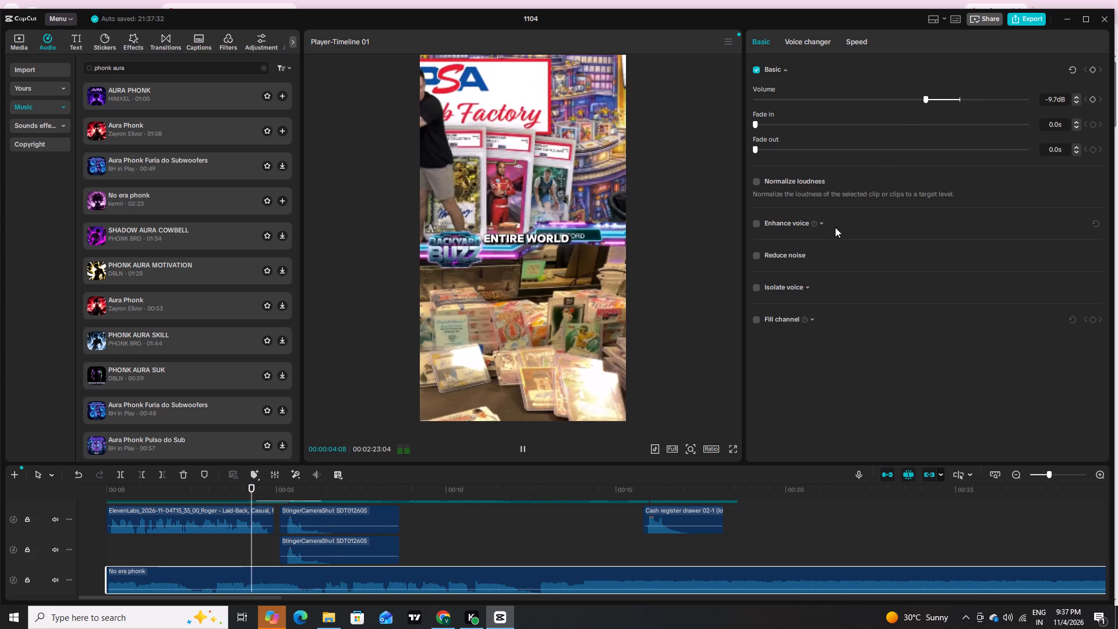
drag(248, 496, 242, 494)
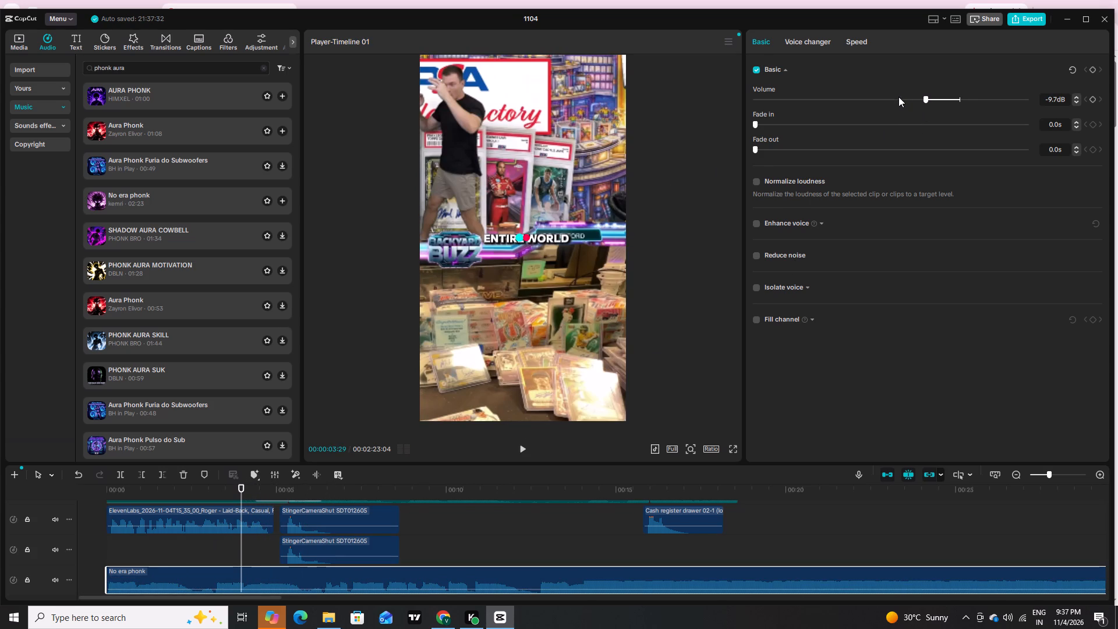
click(898, 97)
key(space)
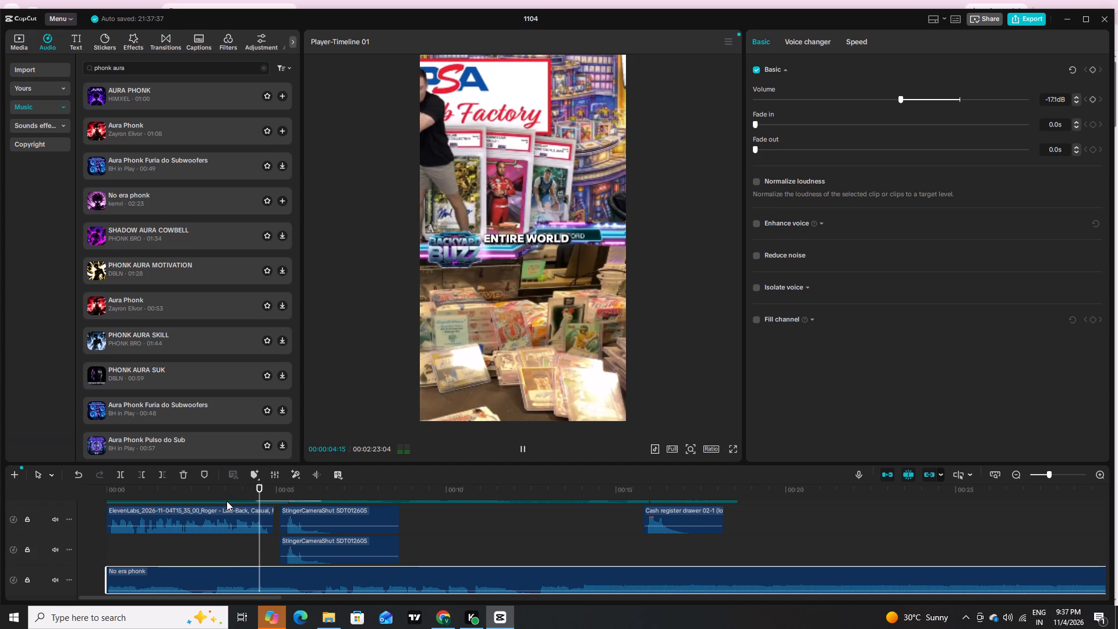
Play the video from 00:00:00:00 through the card reveal to review the quieter music.
drag(202, 493, 79, 496)
key(space)
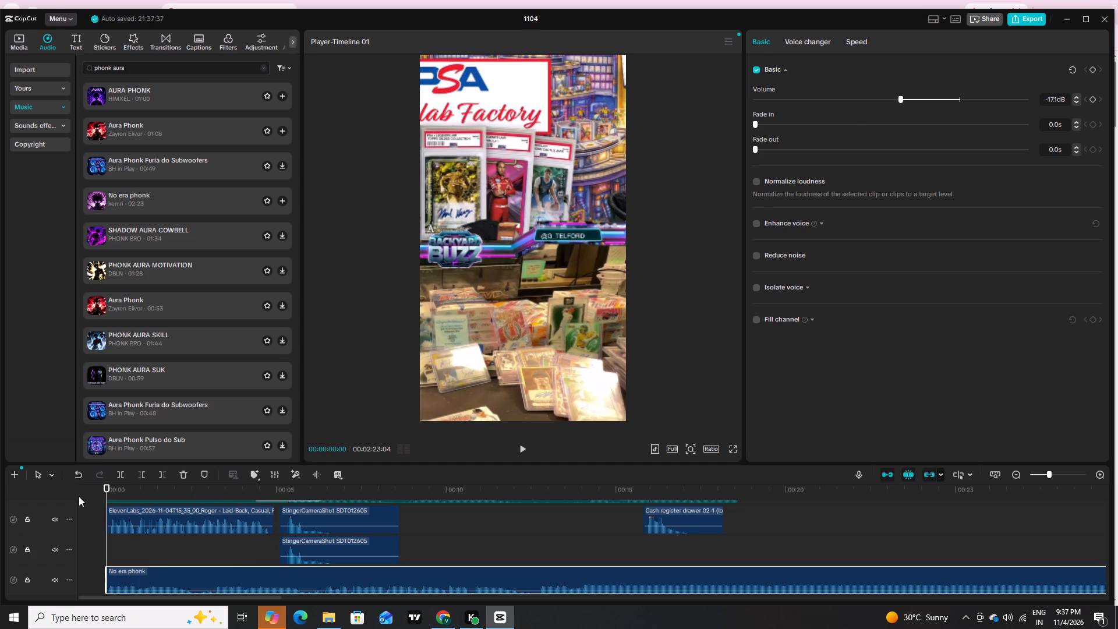
key(space)
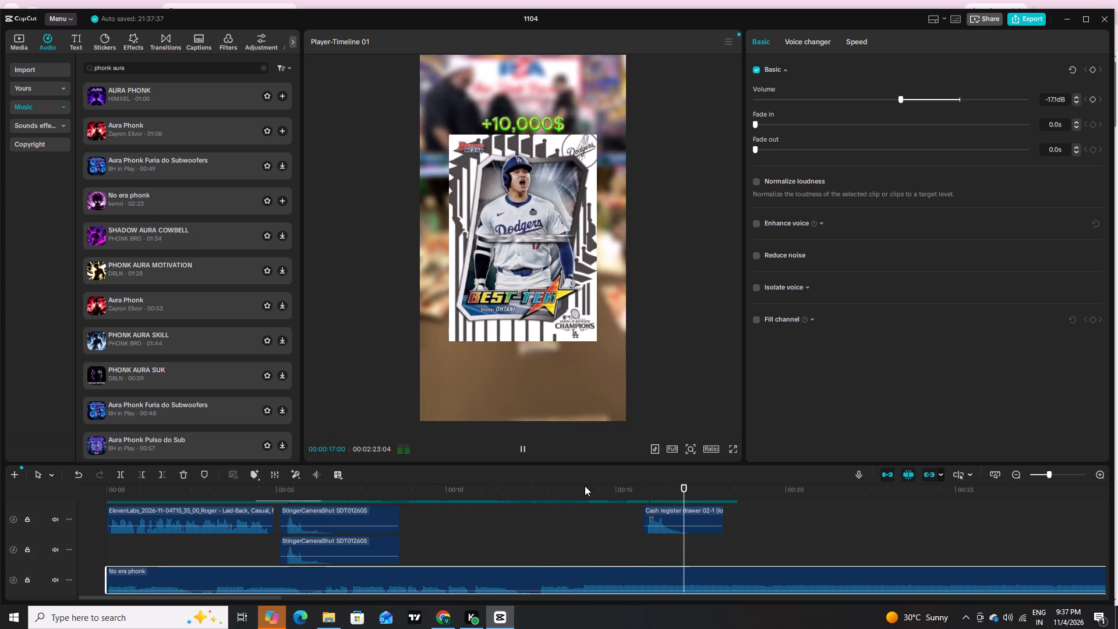
Shift the No era phonk clip later on its track so it starts at about 00:00:01:21.
drag(585, 486, 595, 487)
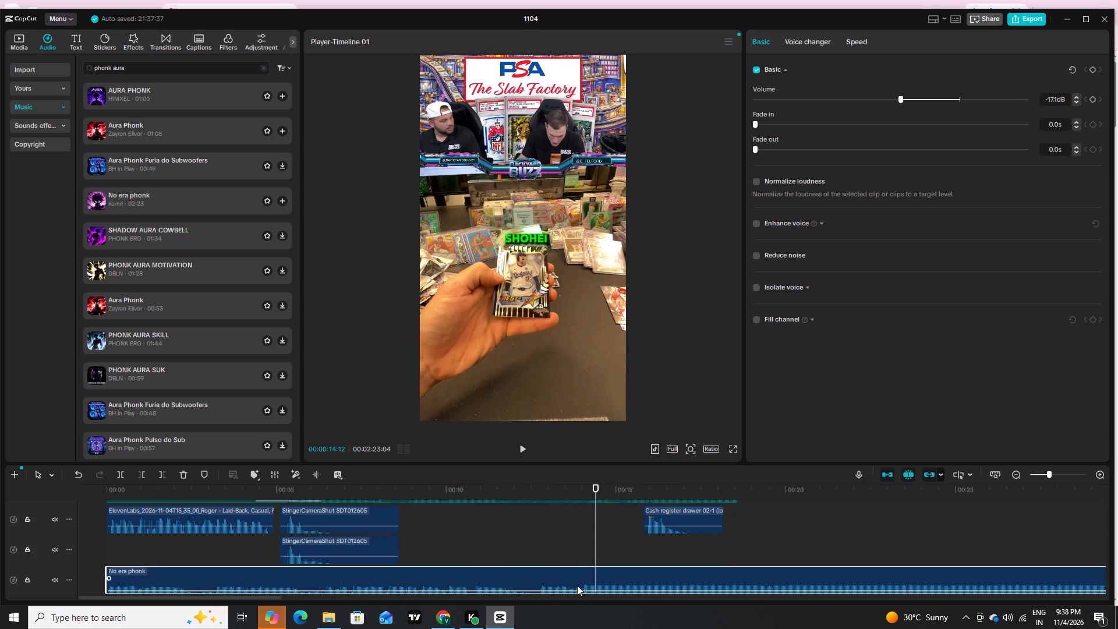
drag(578, 586, 625, 588)
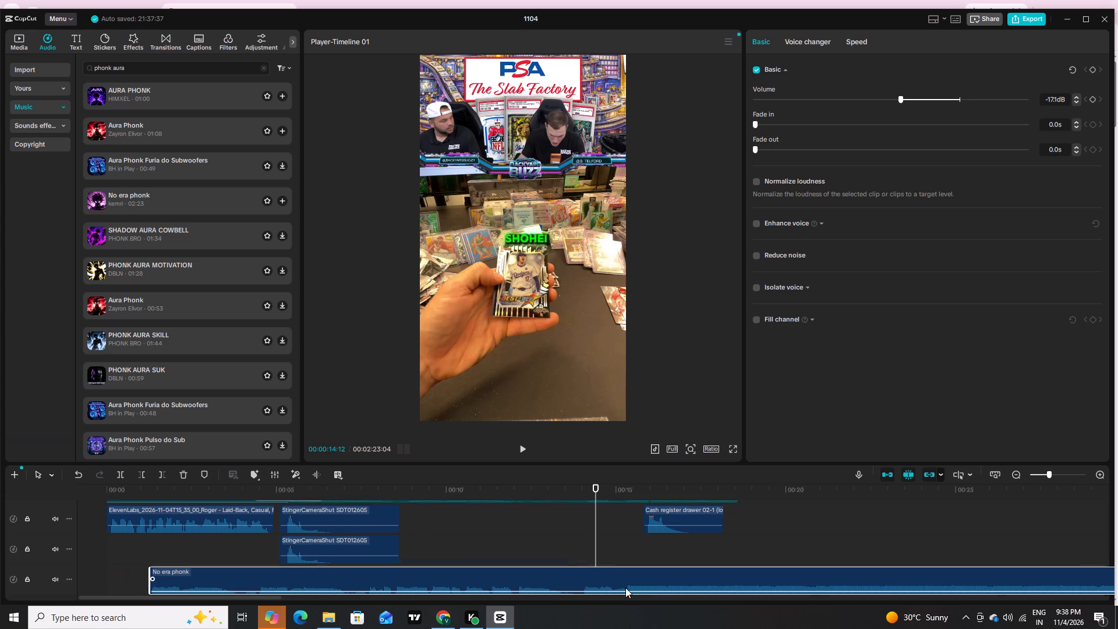
drag(625, 588, 636, 569)
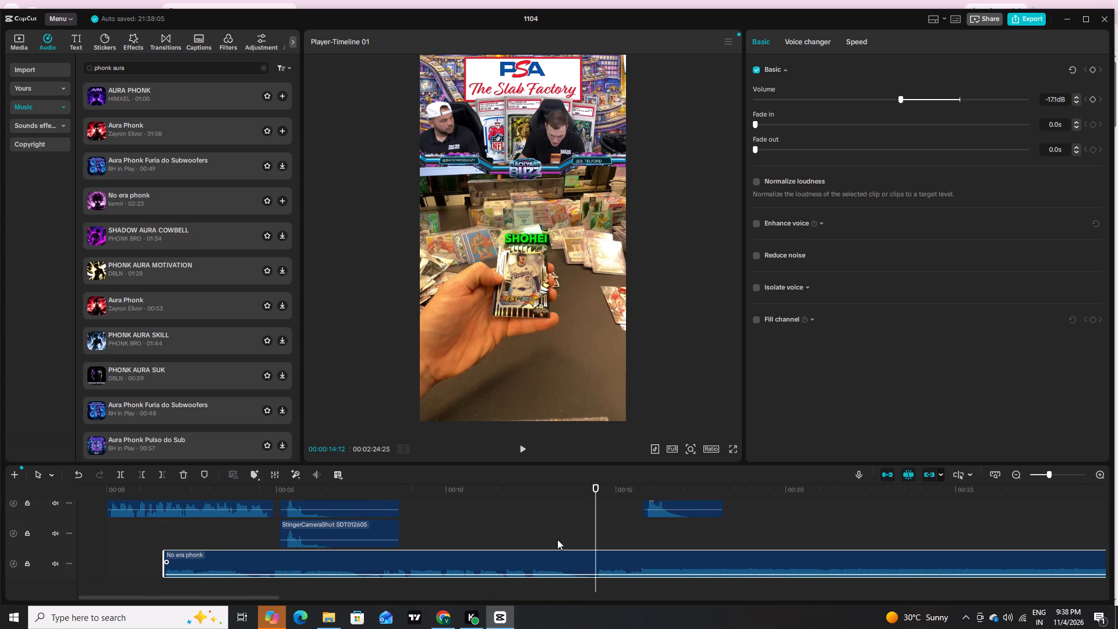
Play the whole video from the beginning to review the music's new timing.
drag(359, 479, 181, 470)
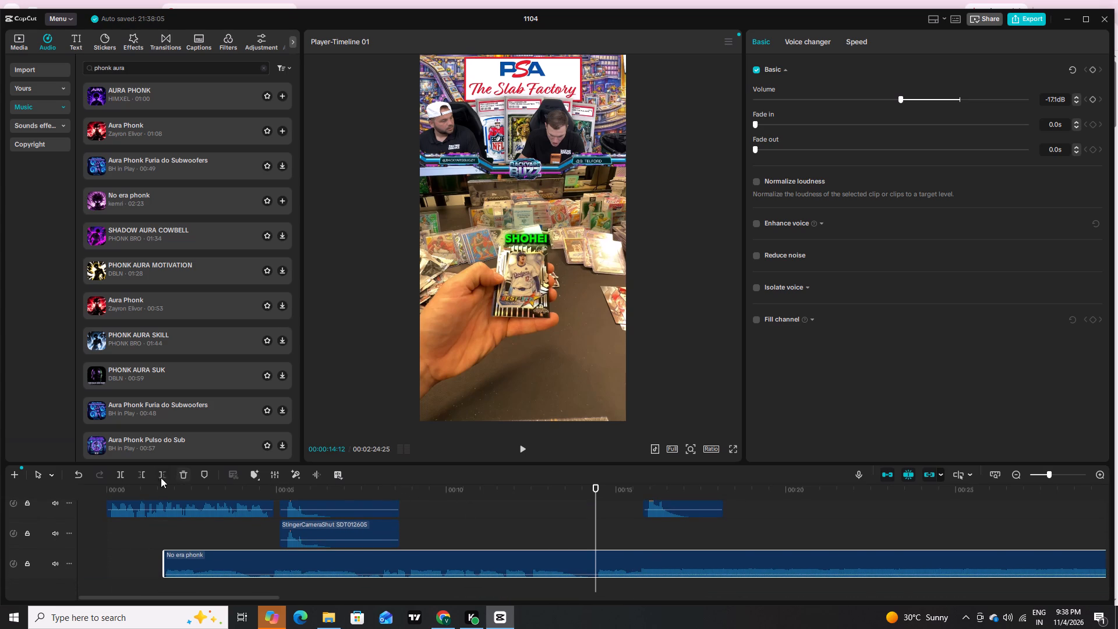
drag(154, 492, 73, 487)
key(space)
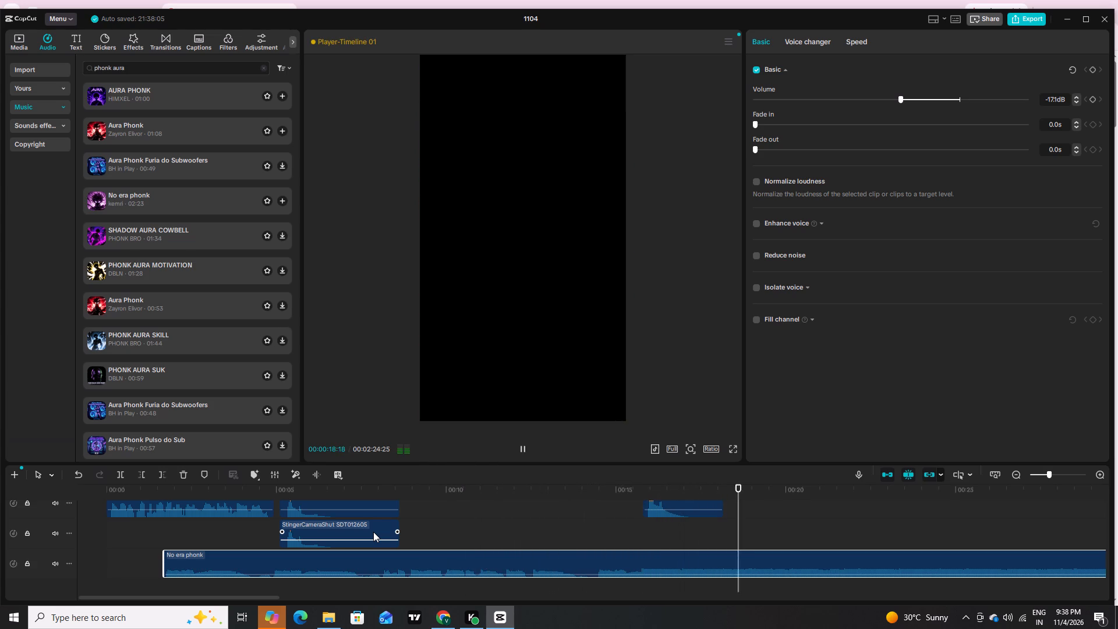
Trim the end of the No era phonk clip to the end of the video at 00:00:18:18.
scroll(742, 510, up, 3)
scroll(743, 508, down, 1)
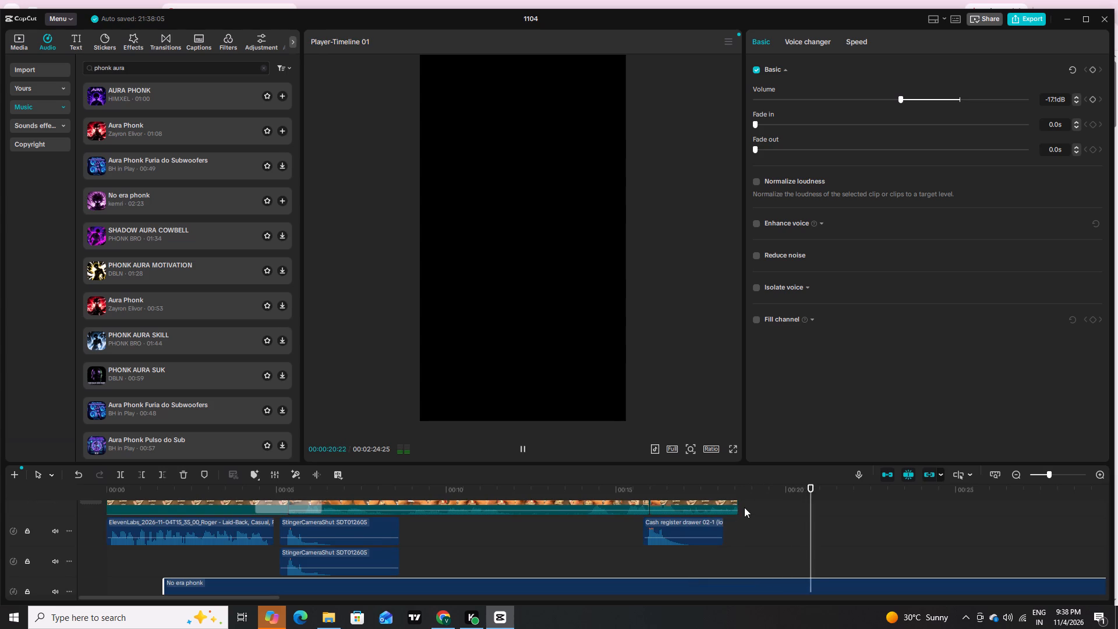
drag(773, 493, 737, 493)
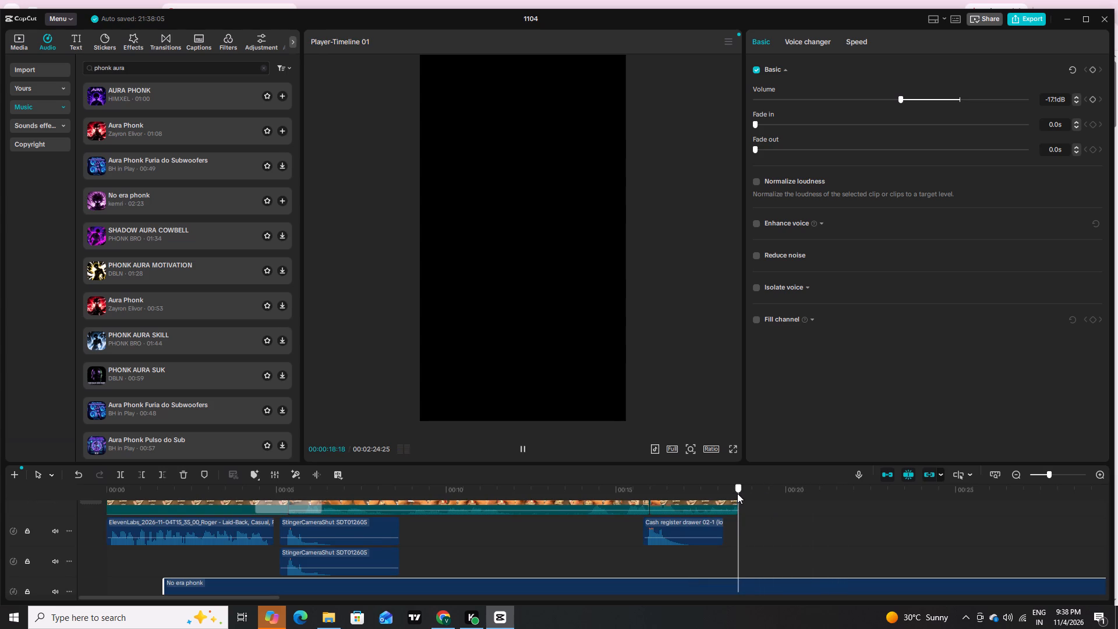
drag(737, 493, 737, 494)
click(748, 584)
scroll(745, 567, down, 1)
scroll(745, 567, up, 2)
scroll(745, 567, down, 2)
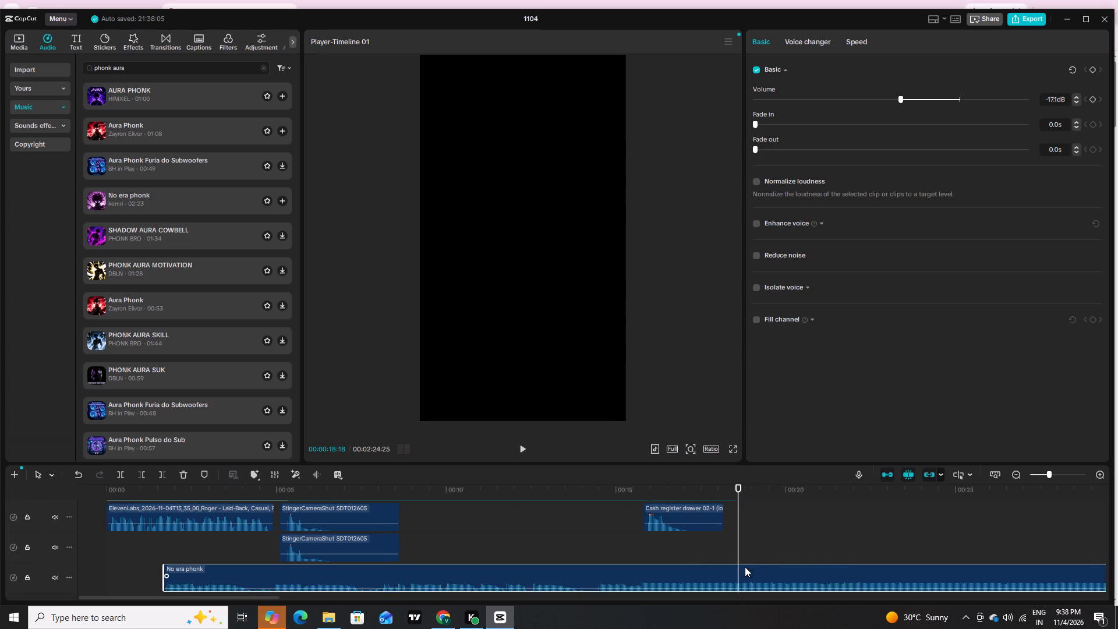
click(162, 469)
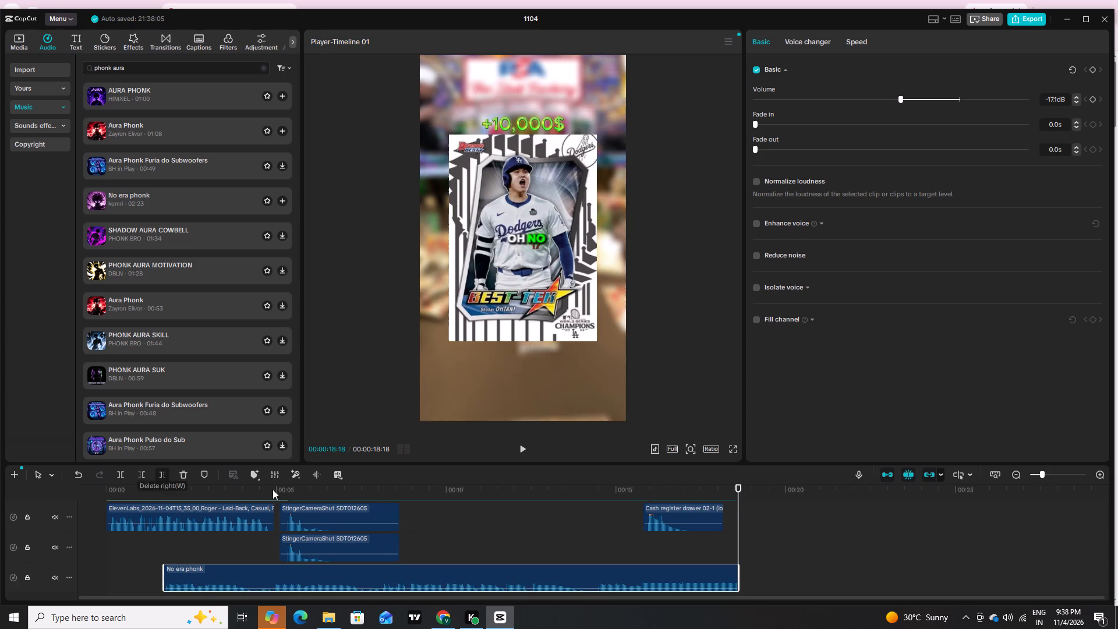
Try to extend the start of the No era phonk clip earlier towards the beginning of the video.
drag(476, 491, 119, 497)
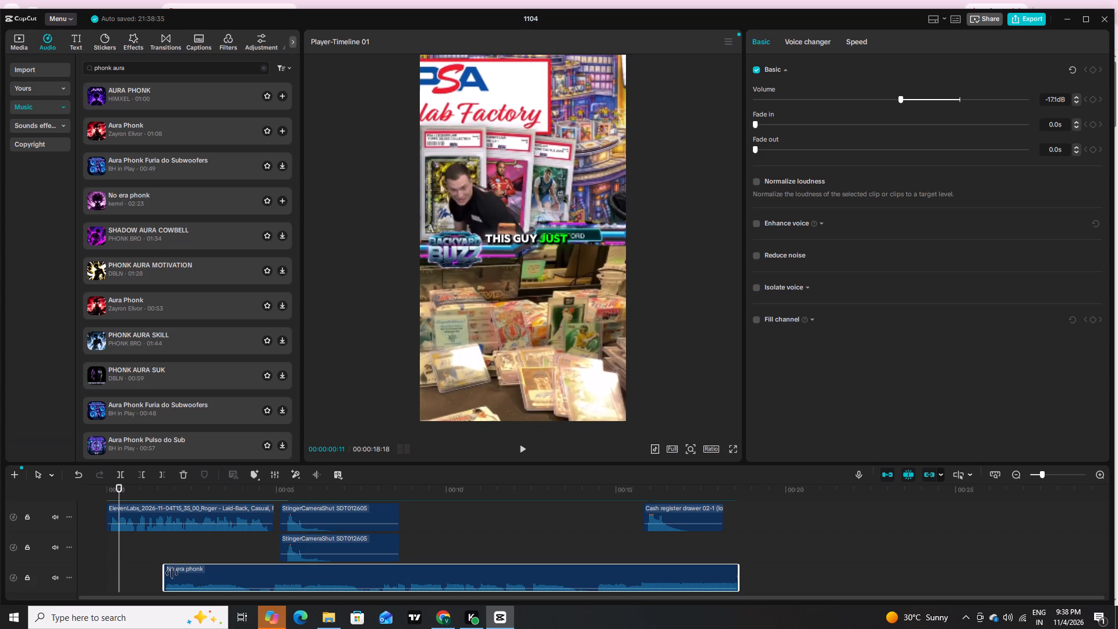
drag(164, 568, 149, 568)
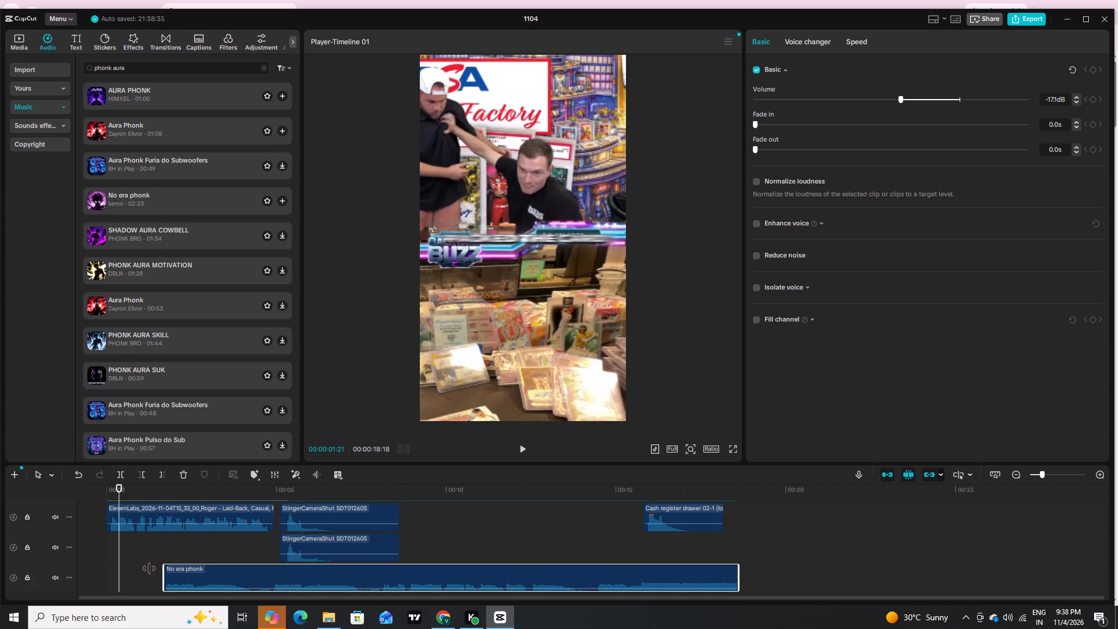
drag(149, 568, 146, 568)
Split the No era phonk clip at 00:00:03:12, playing the opening to find the cut point.
key(space)
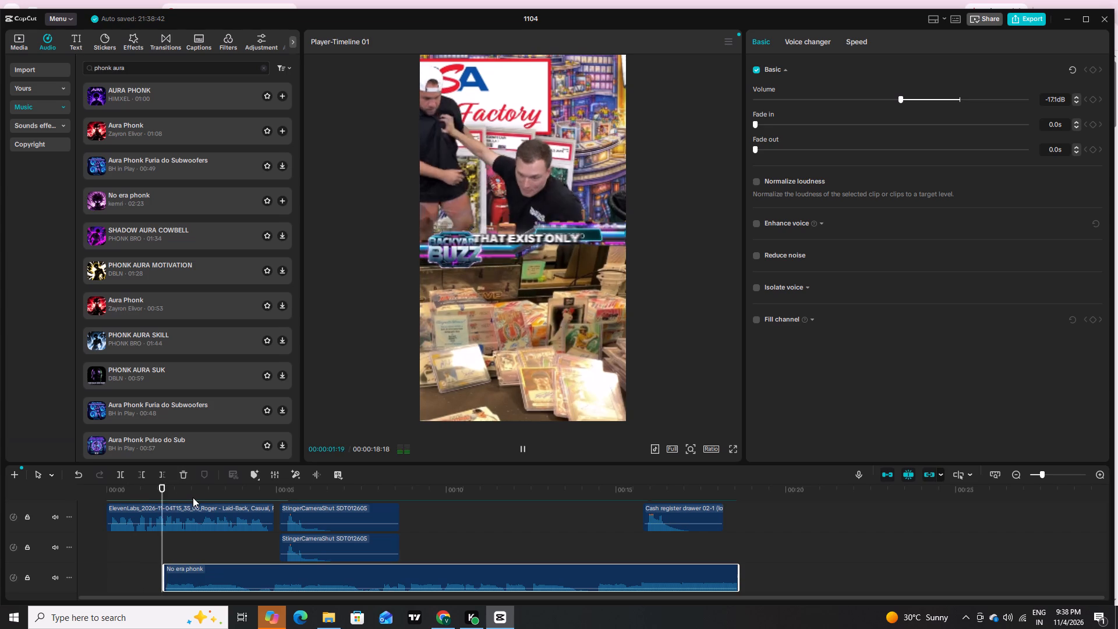
drag(186, 485, 178, 485)
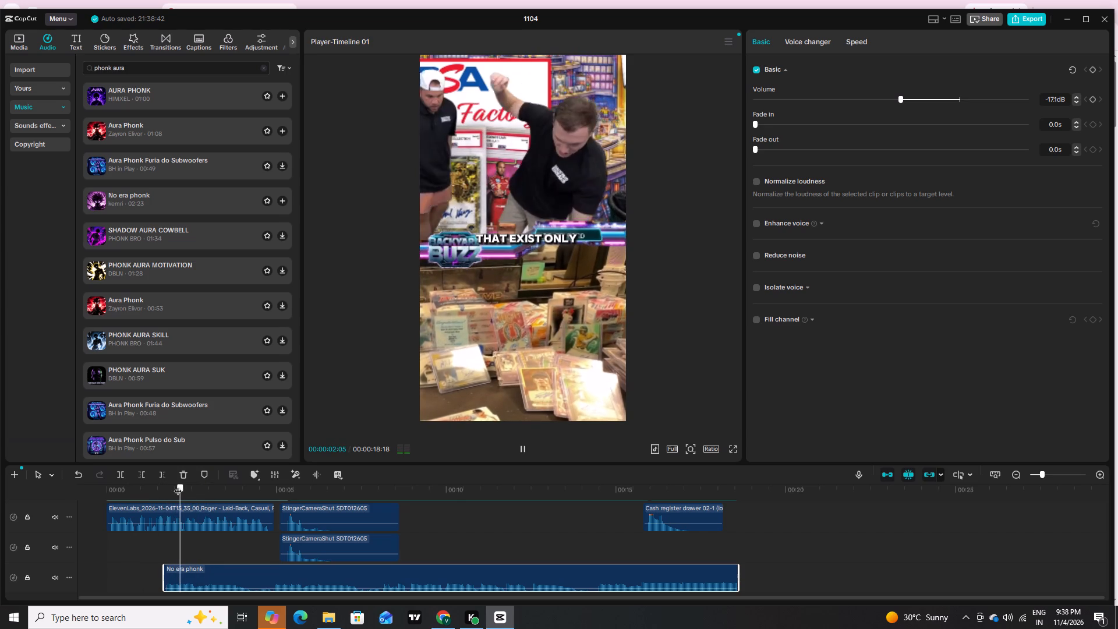
drag(178, 485, 217, 492)
click(217, 575)
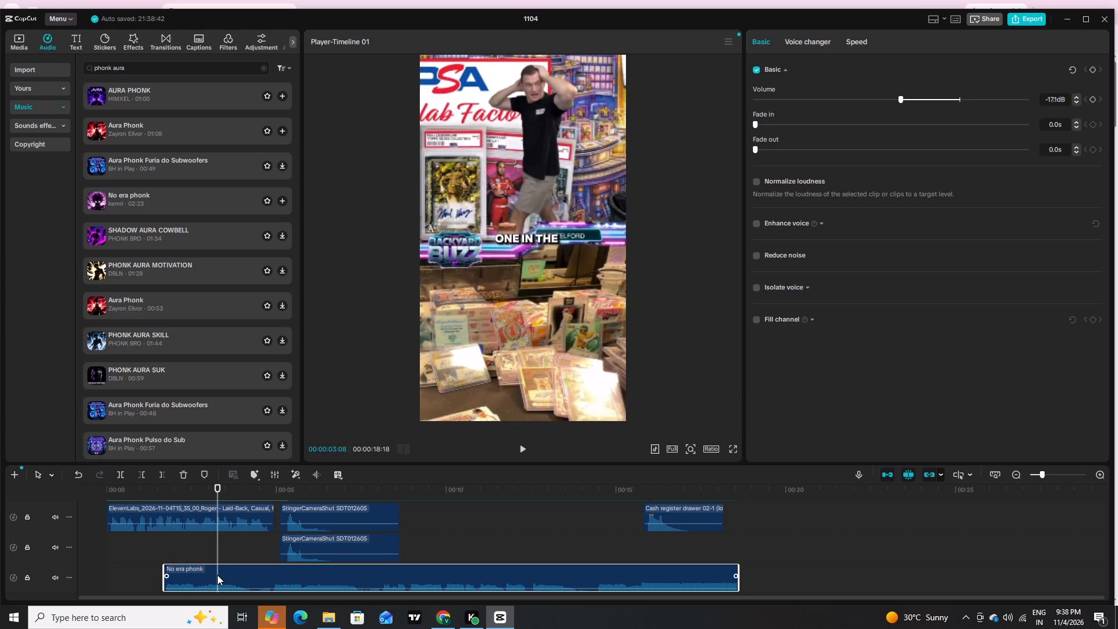
click(218, 489)
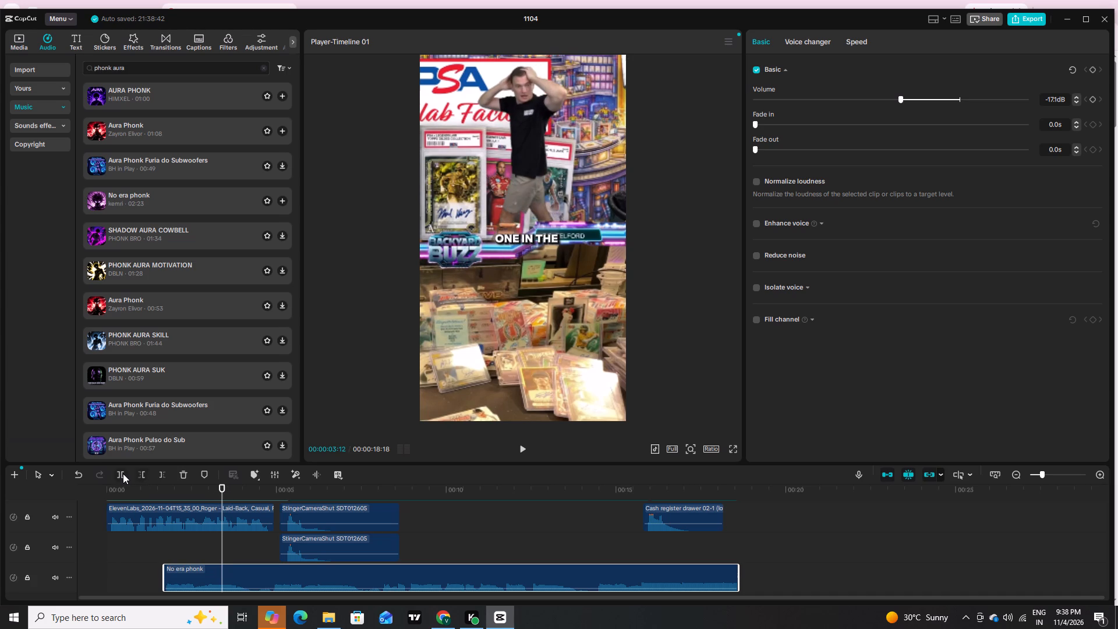
click(119, 472)
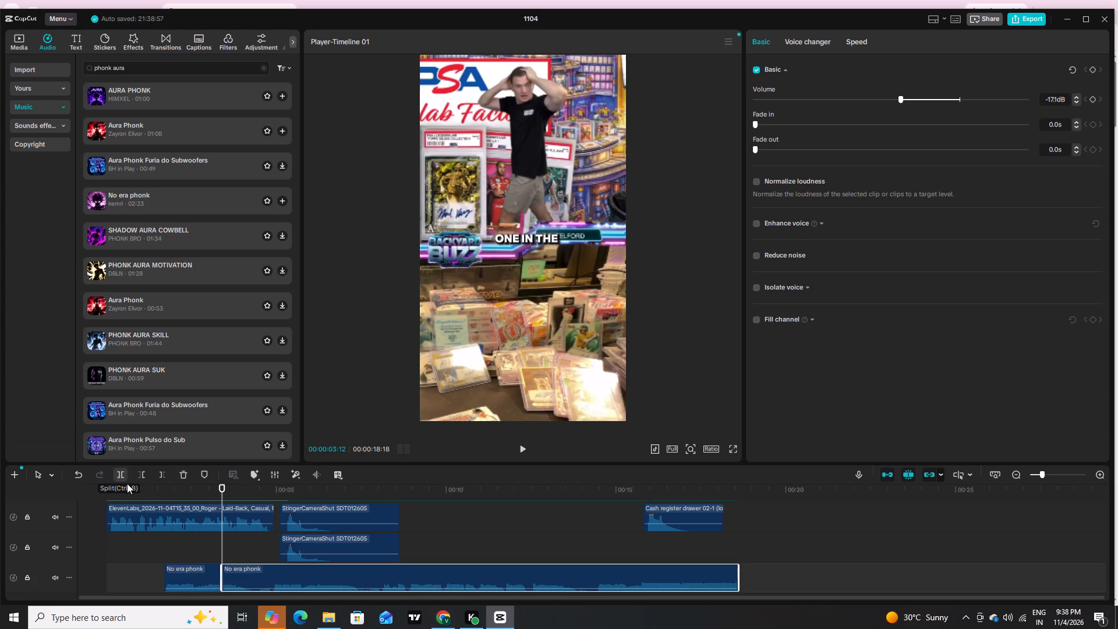
Copy the short first piece of No era phonk and paste it at 00:00:00:00 into the gap before it.
click(188, 579)
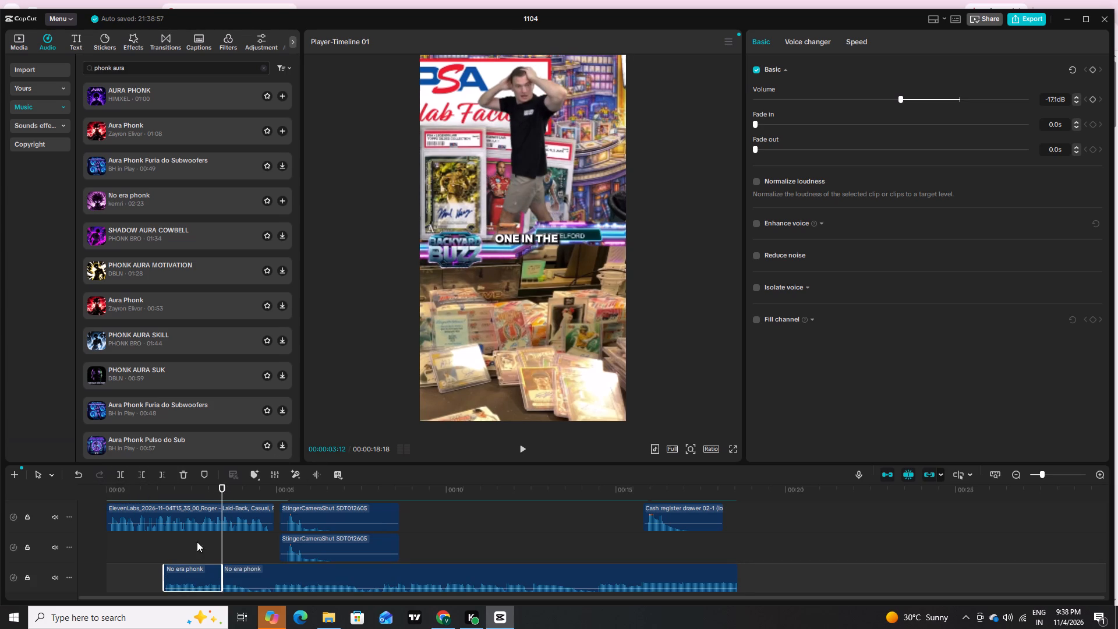
right_click(185, 577)
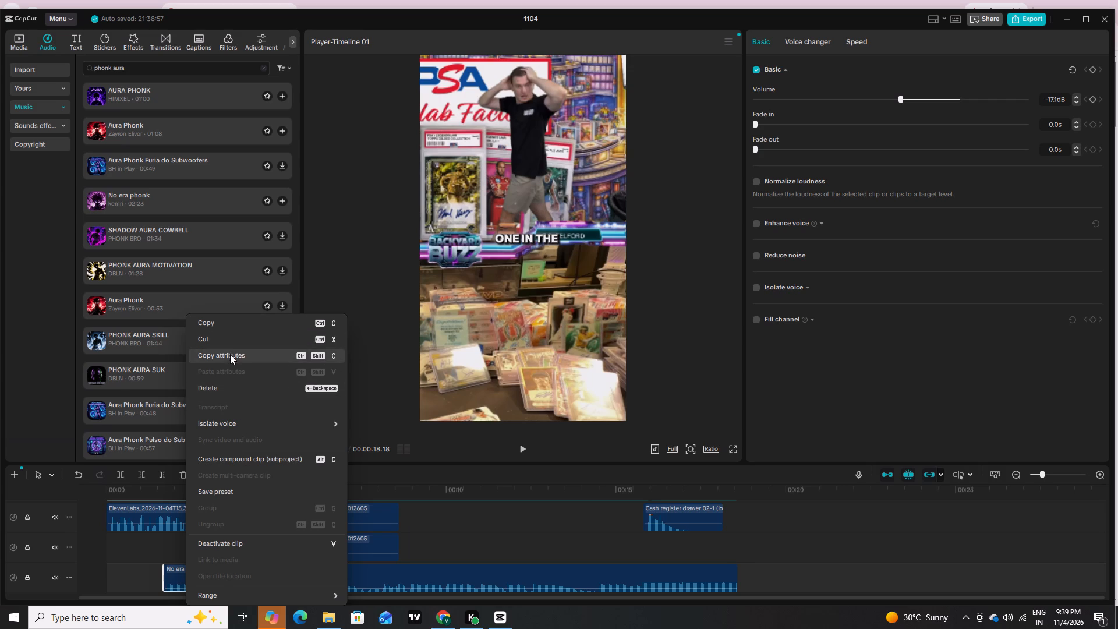
click(226, 326)
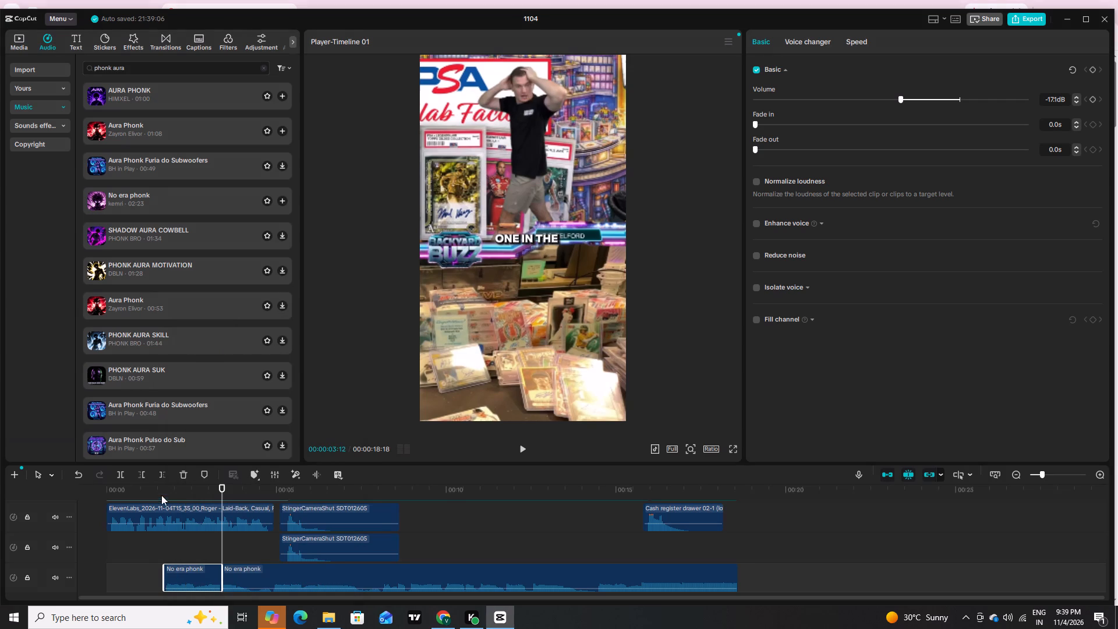
drag(169, 492, 100, 497)
right_click(118, 581)
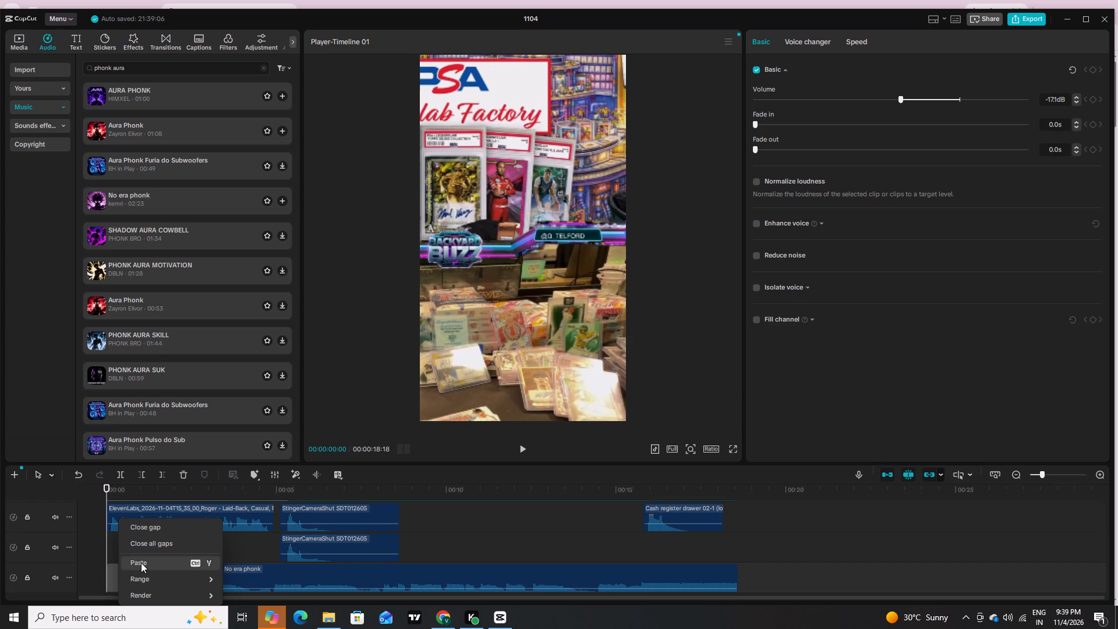
click(141, 566)
Play the video from the beginning to review the music with the added opening piece.
key(space)
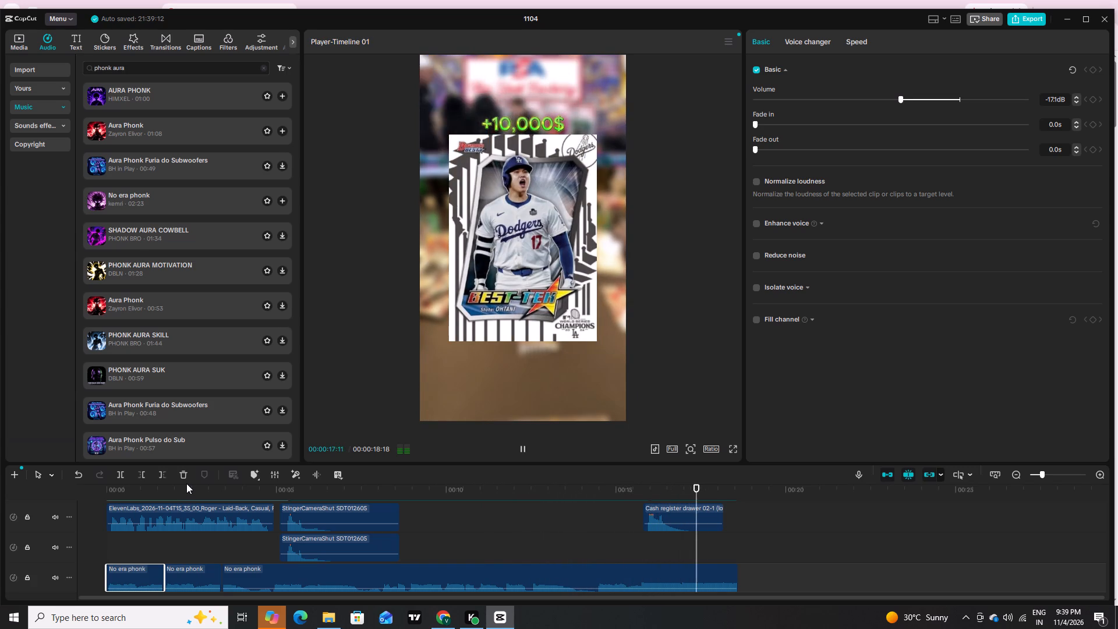
drag(181, 490, 93, 491)
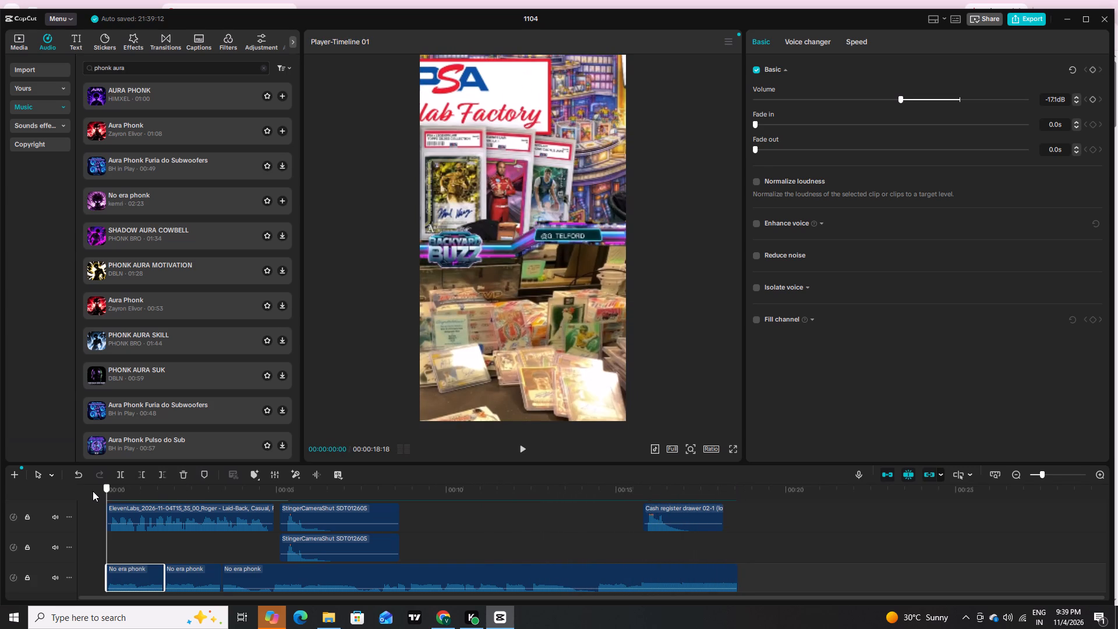
key(space)
Look over the timeline's upper tracks and play the ending under the +10,000$ title to check the video's finish.
scroll(773, 529, up, 2)
scroll(773, 529, down, 1)
scroll(758, 517, up, 3)
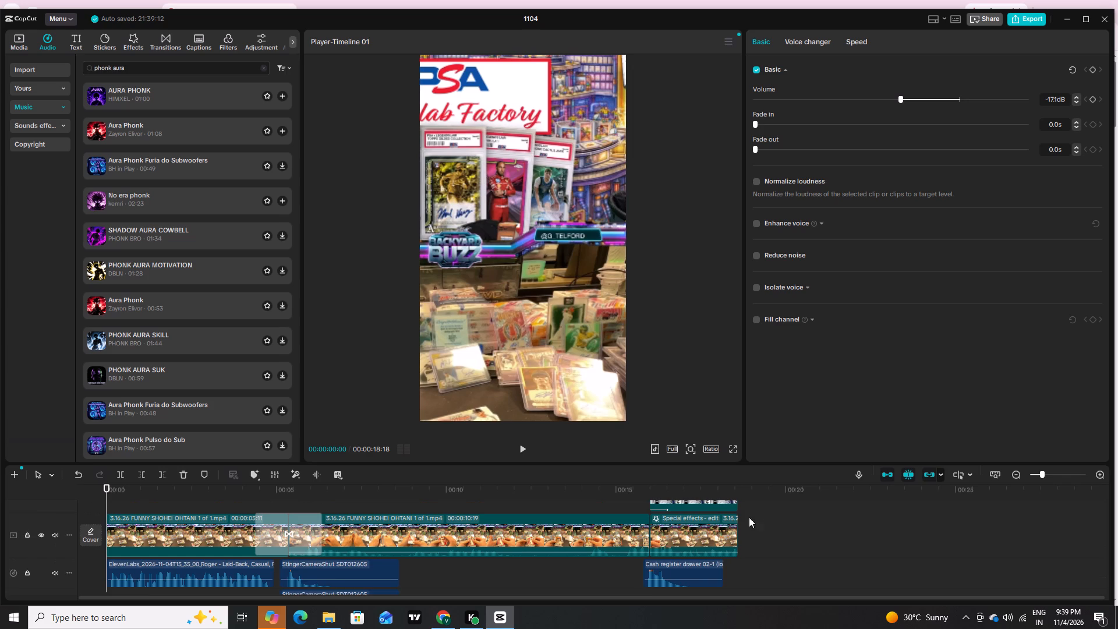
scroll(732, 511, up, 5)
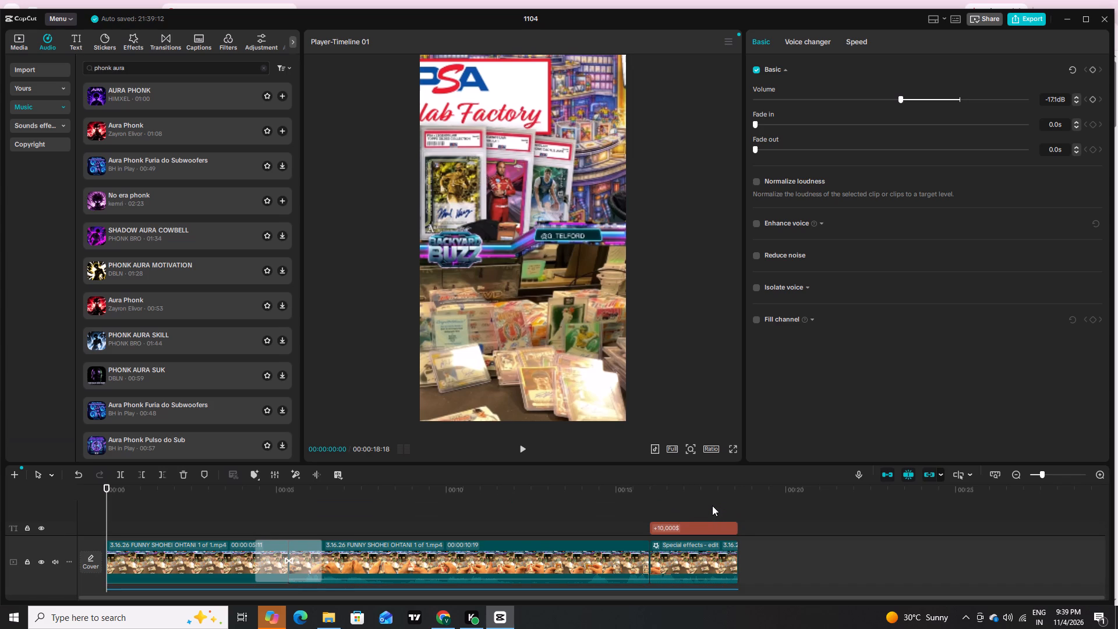
click(712, 494)
key(space)
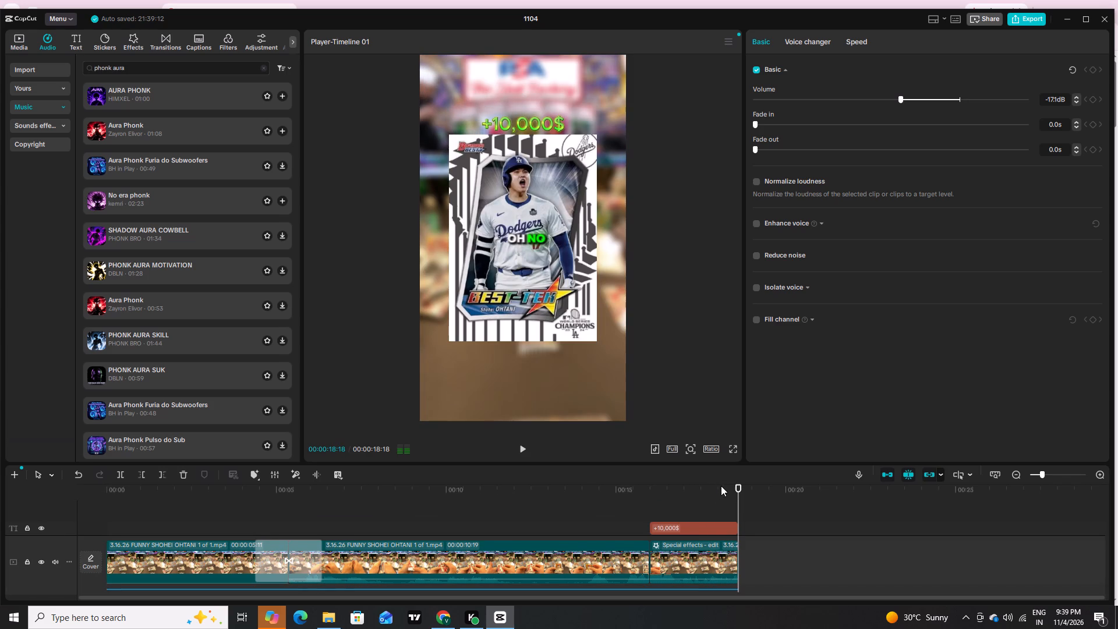
Start exporting the finished 1104 video.
click(1023, 19)
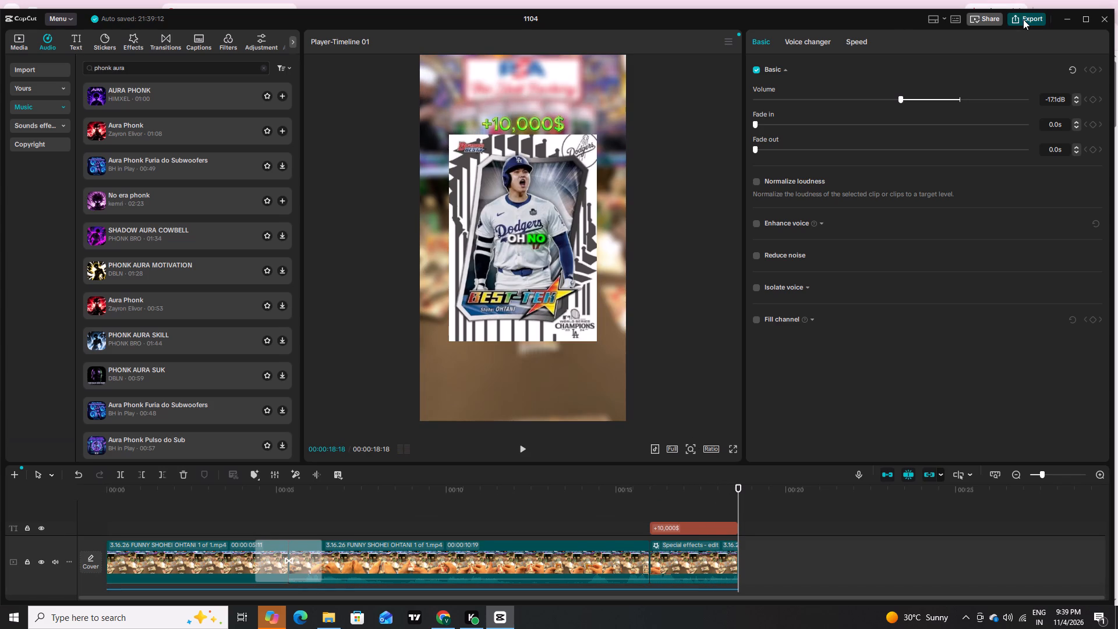
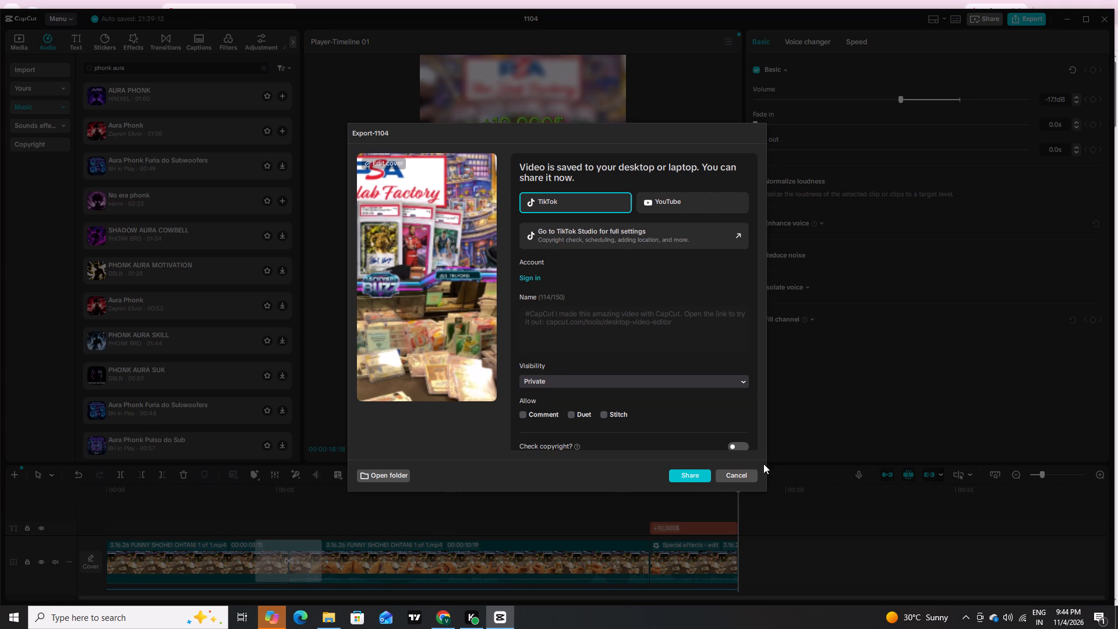
Dismiss the finished export's sharing options without sharing the 1104 video.
click(731, 474)
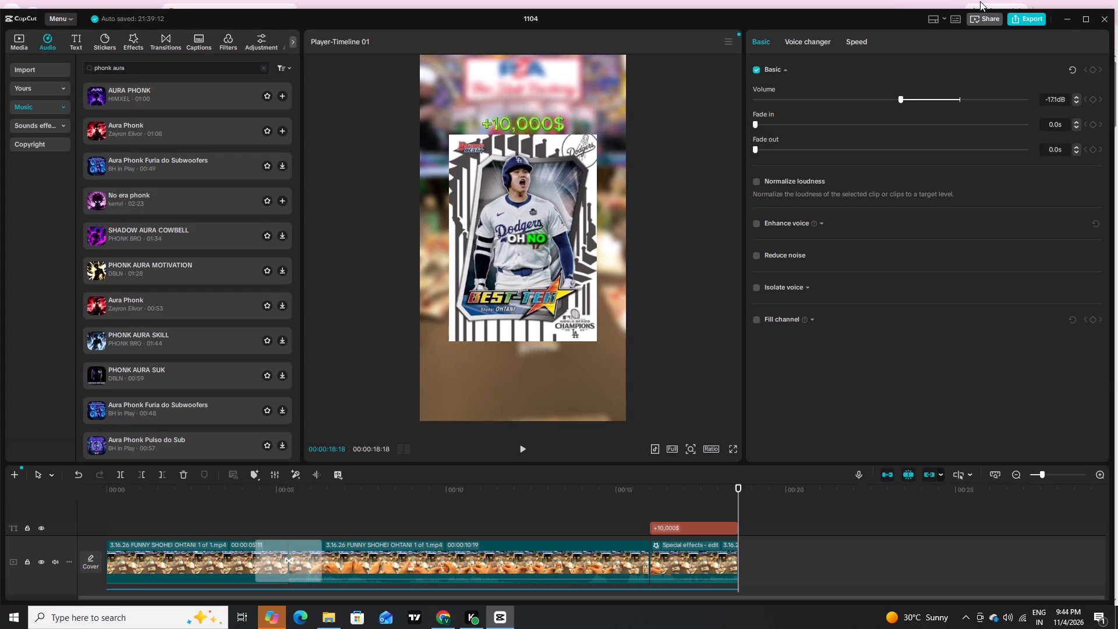
click(1067, 20)
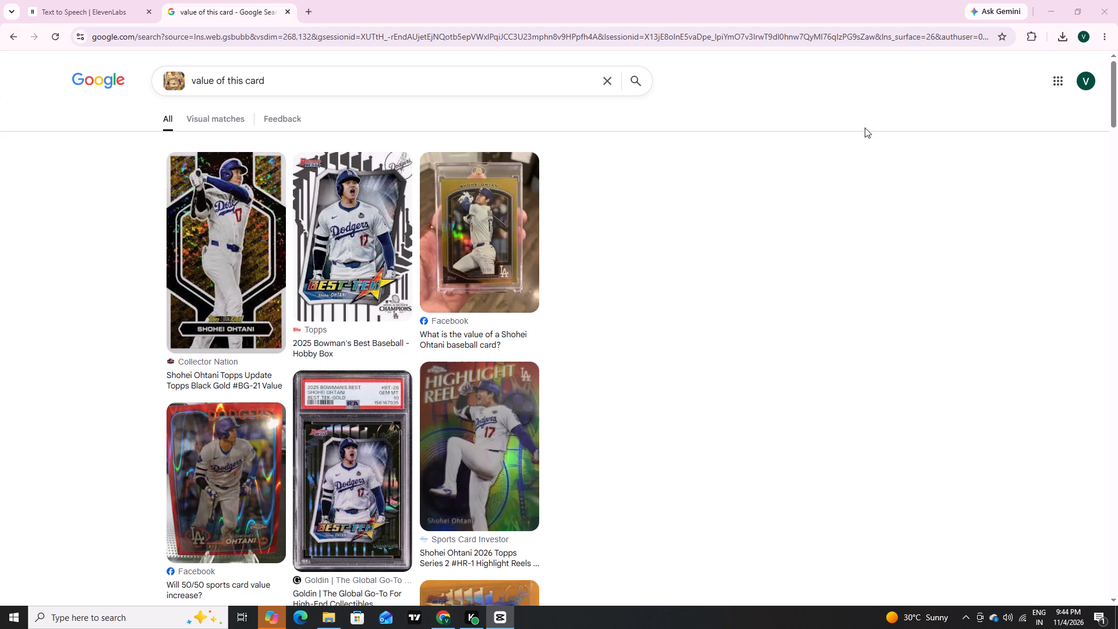
click(1039, 1)
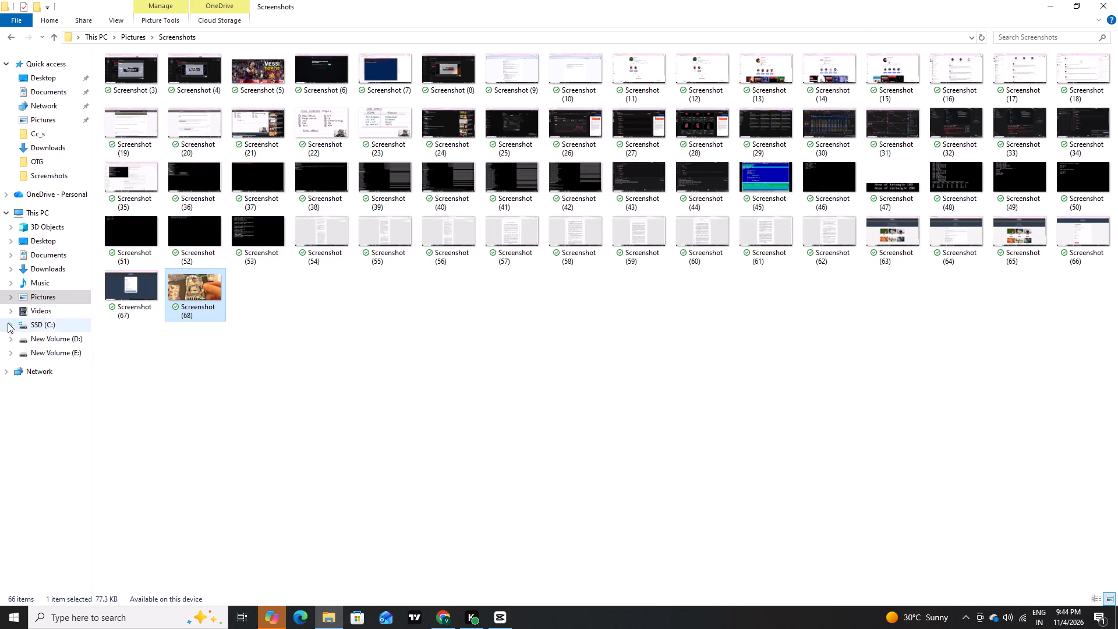
click(39, 338)
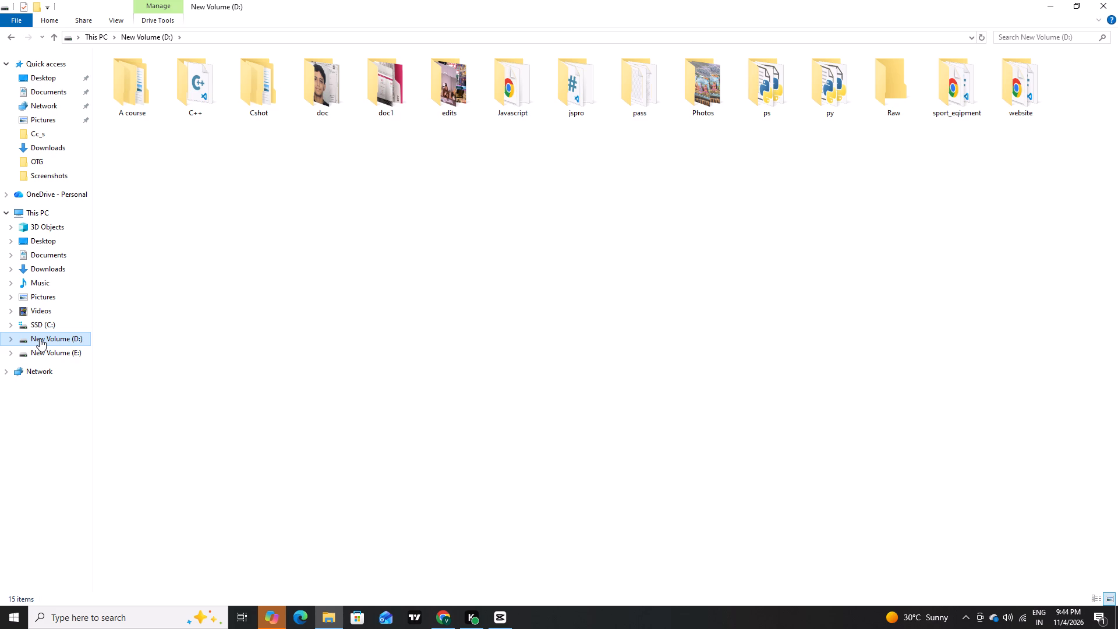
double_click(463, 70)
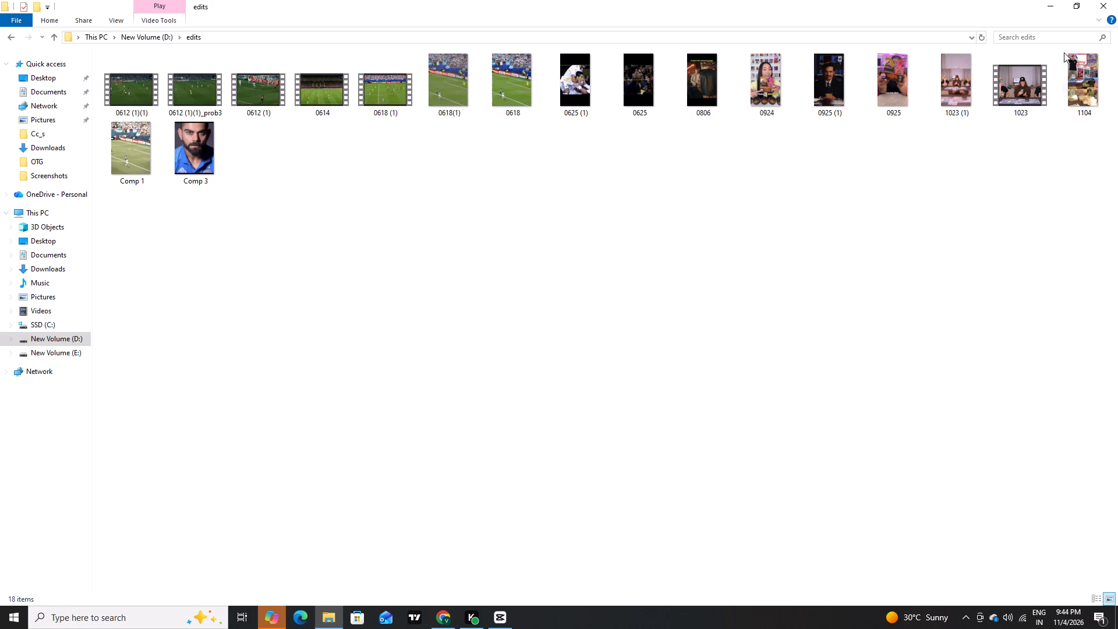